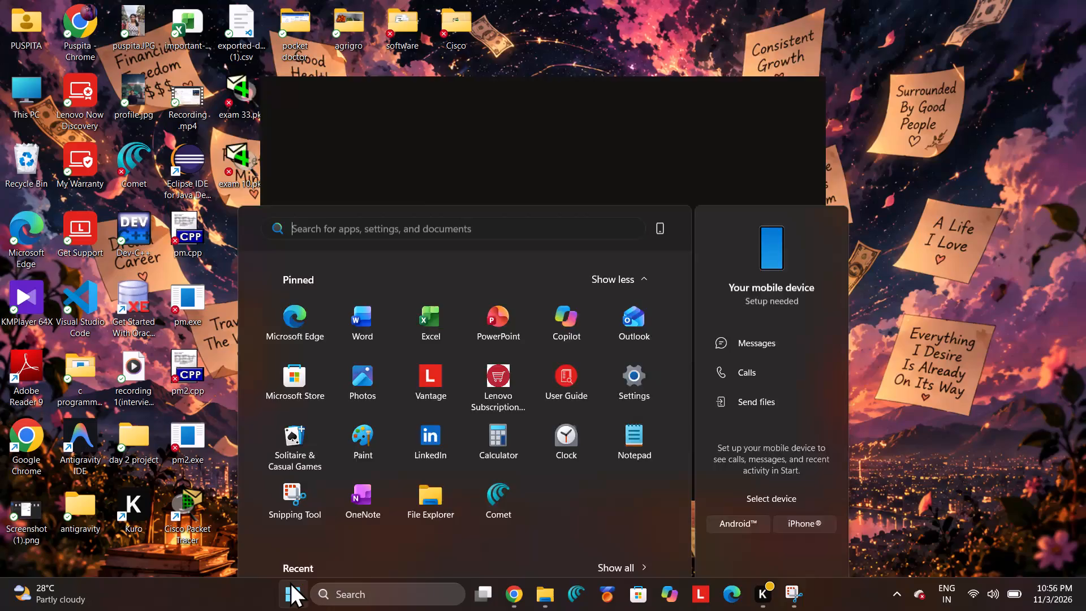
# Launch Microsoft Project.
pyautogui.tripleClick(371, 453)
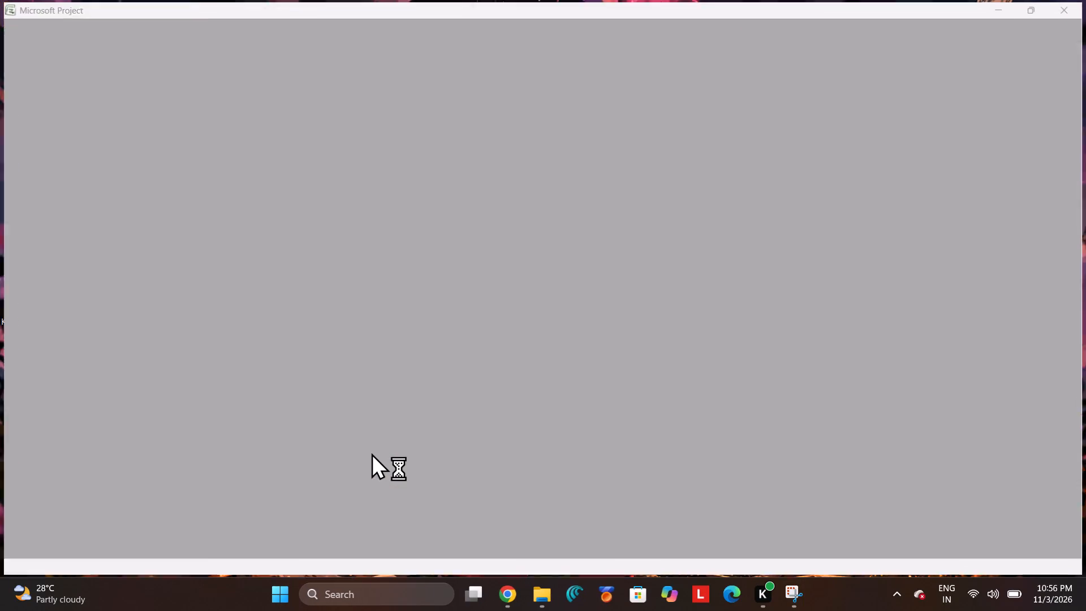
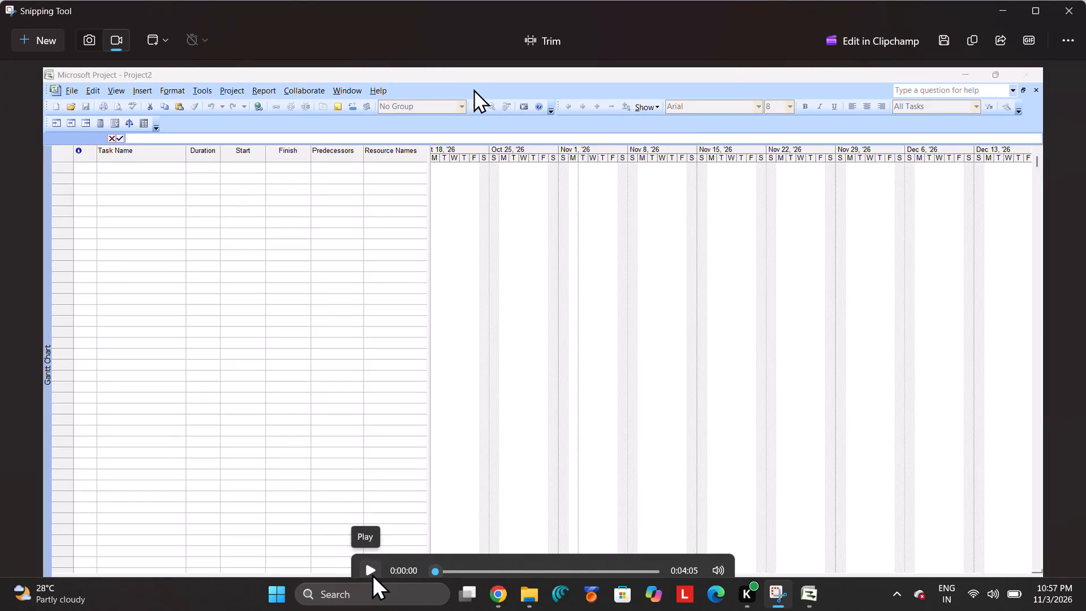
# Play the screen recording of the empty Microsoft Project Gantt chart from its beginning in Snipping Tool.
pyautogui.click(372, 574)
pyautogui.click(372, 568)
pyautogui.click(372, 568)
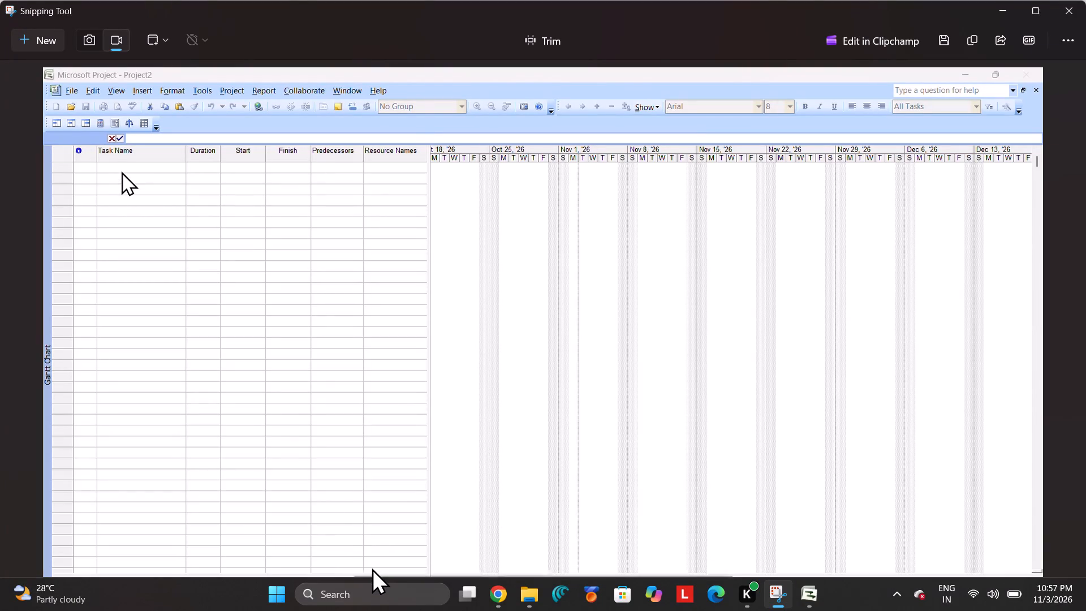
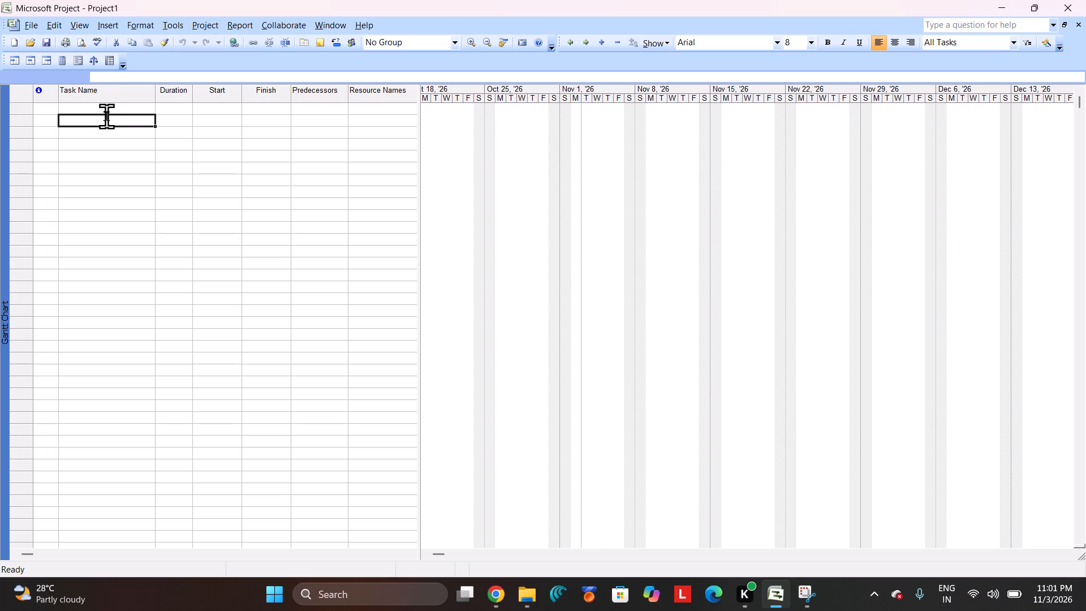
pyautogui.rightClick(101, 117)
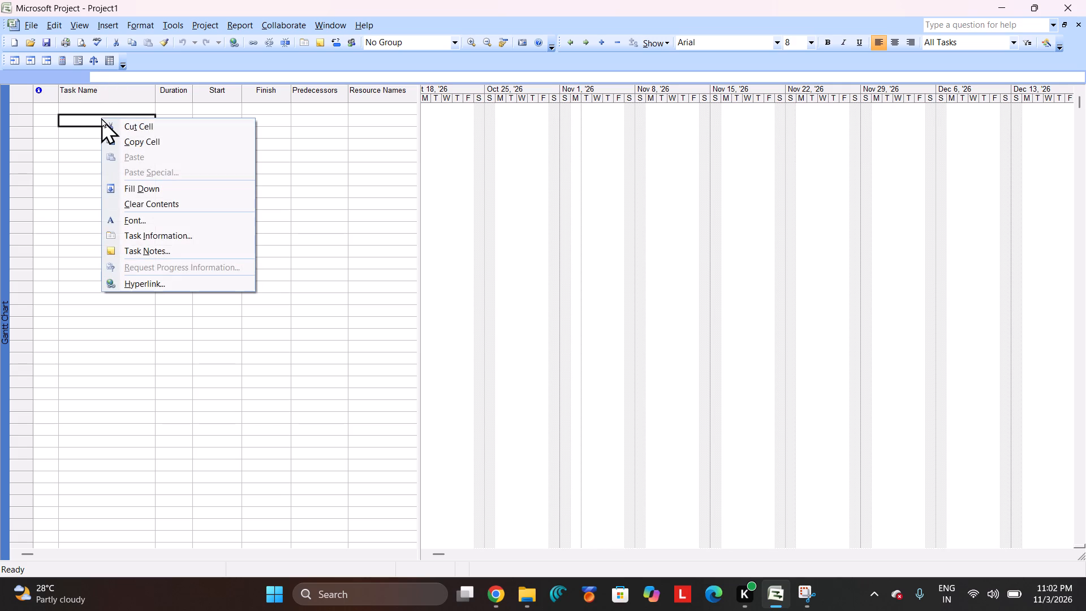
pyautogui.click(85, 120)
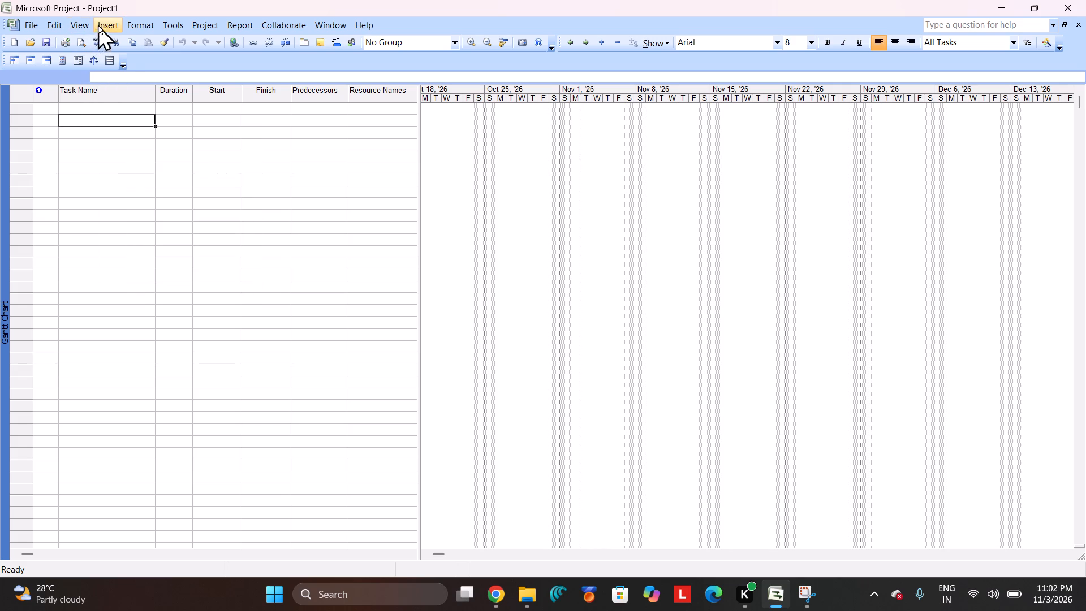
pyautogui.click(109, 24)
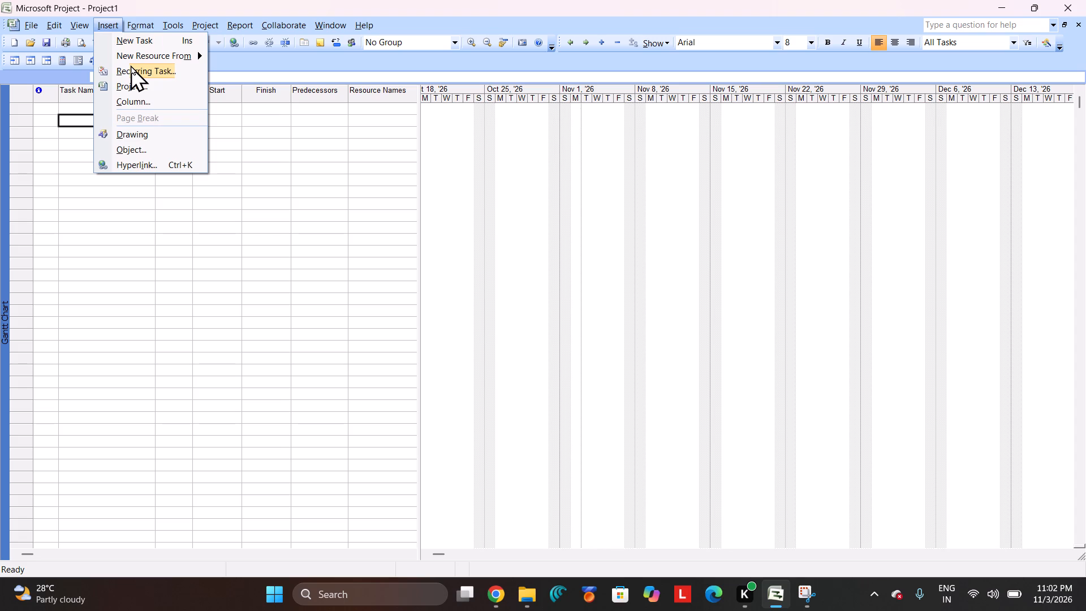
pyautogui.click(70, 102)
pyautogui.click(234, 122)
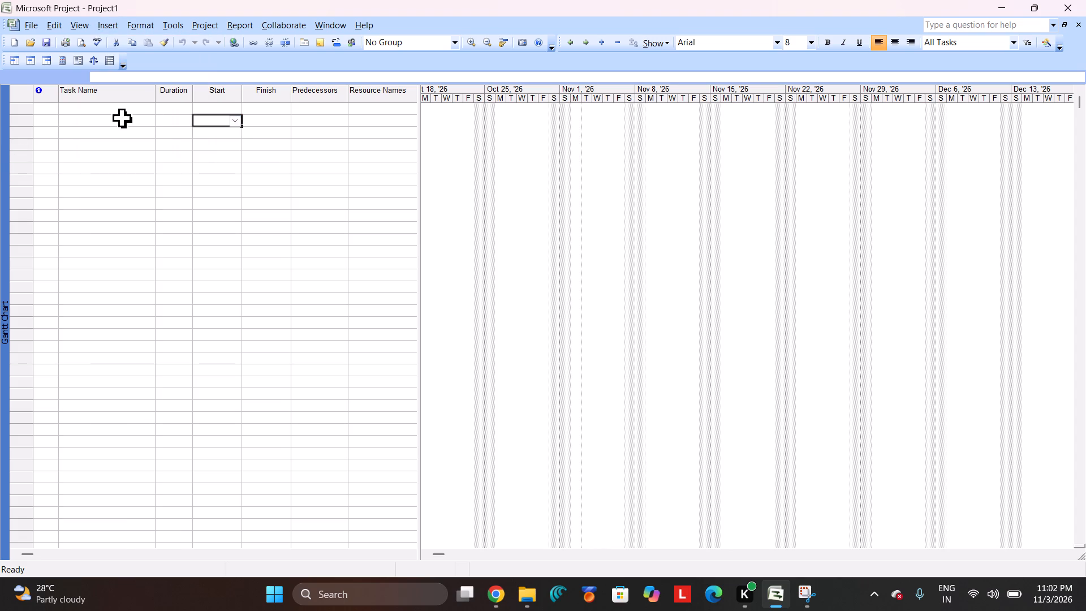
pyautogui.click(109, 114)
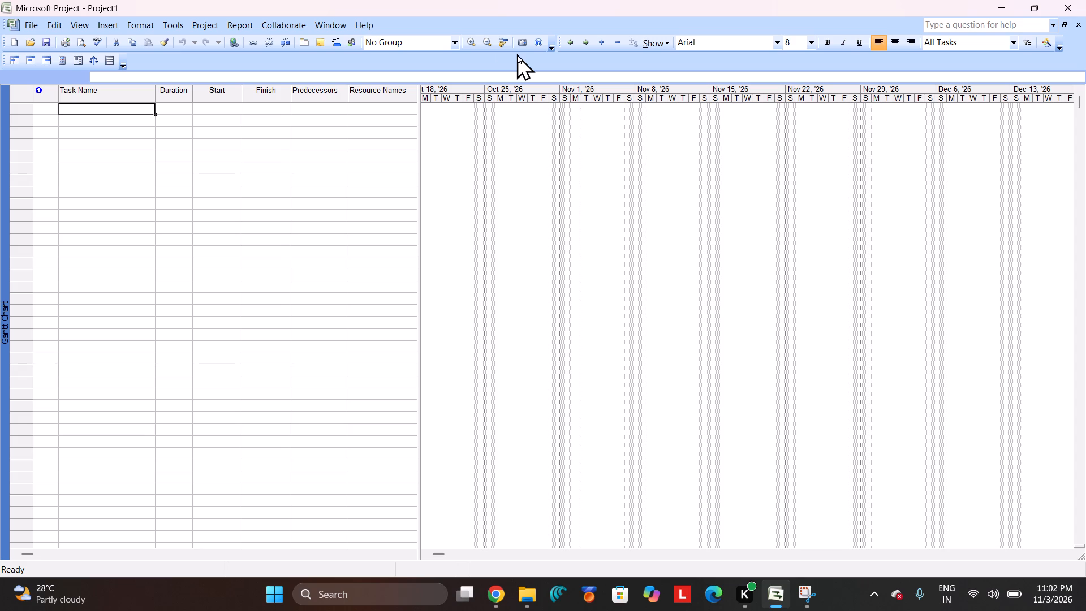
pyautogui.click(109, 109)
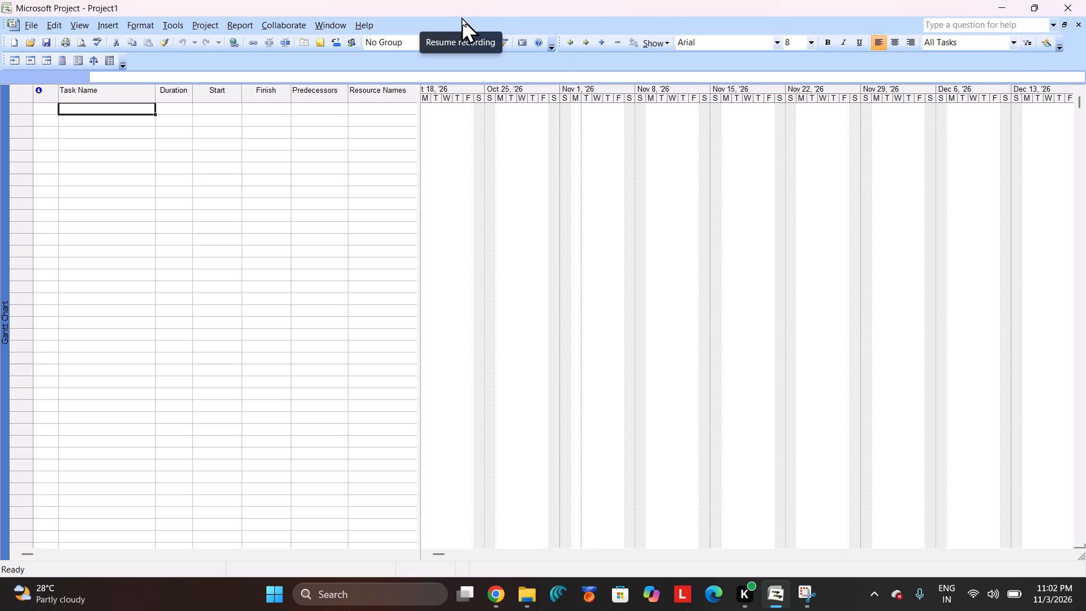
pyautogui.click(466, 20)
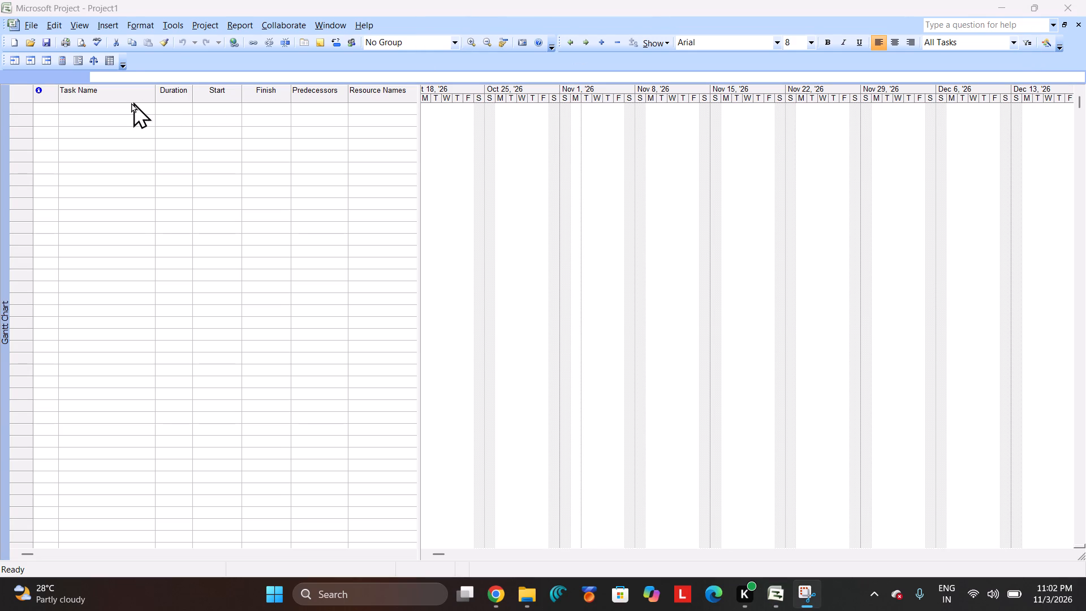
# Enter tasks T1, T2, T3, T4 and T5 in the first five rows of the Task Name column.
pyautogui.click(115, 105)
pyautogui.press('t')
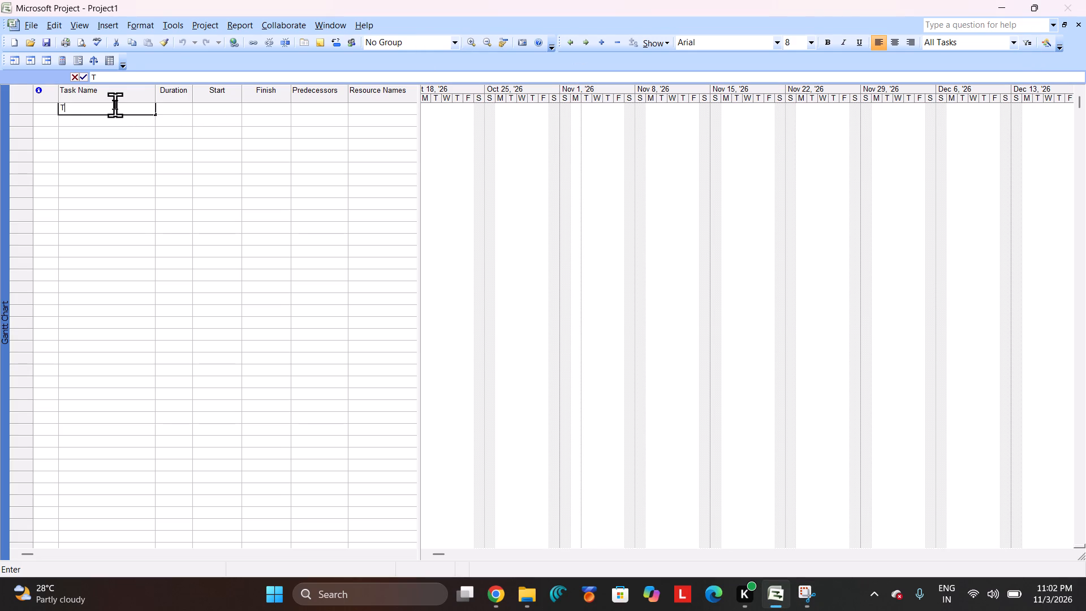
pyautogui.press('1')
pyautogui.press('Return')
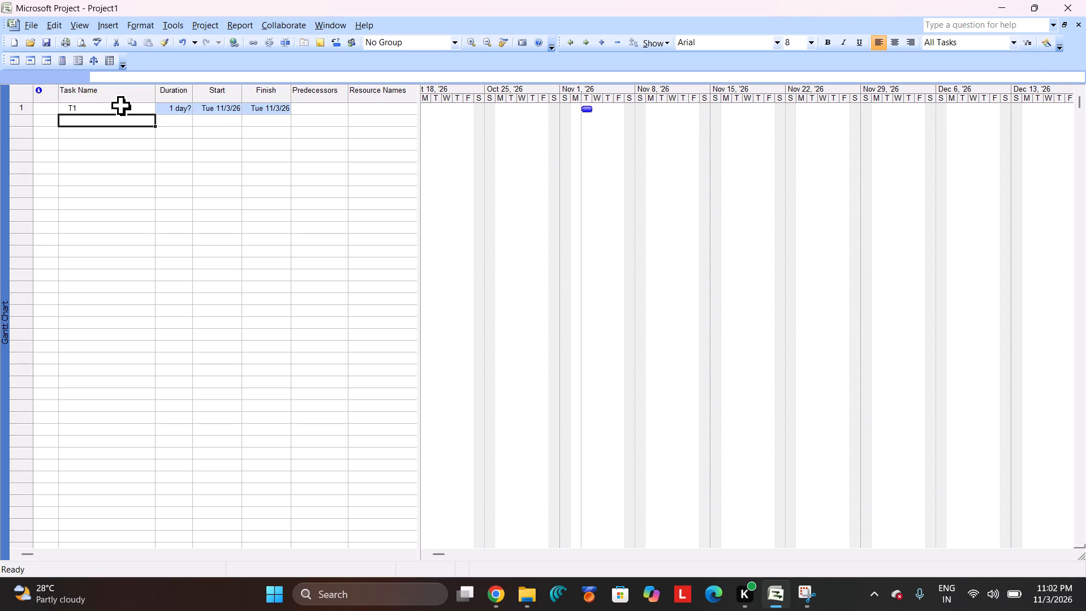
pyautogui.write('T2')
pyautogui.press('Return')
pyautogui.write('T3')
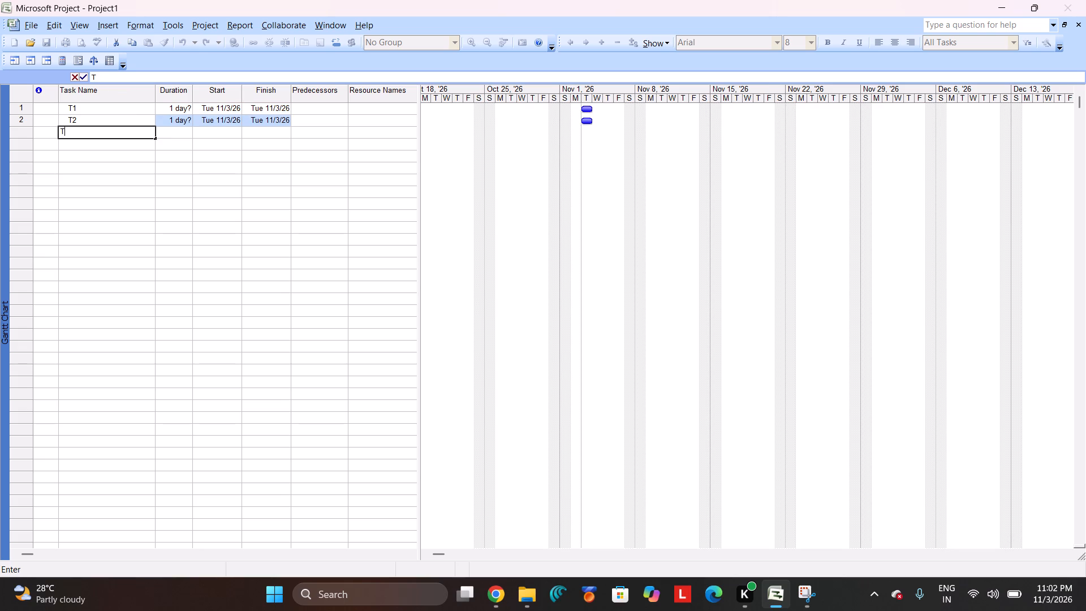
pyautogui.press('Return')
pyautogui.write('T4')
pyautogui.press('Return')
pyautogui.write('T5')
pyautogui.press('Return')
# Add tasks T6, T7 and T8 in the next three rows below T5.
pyautogui.press('t')
pyautogui.press('6')
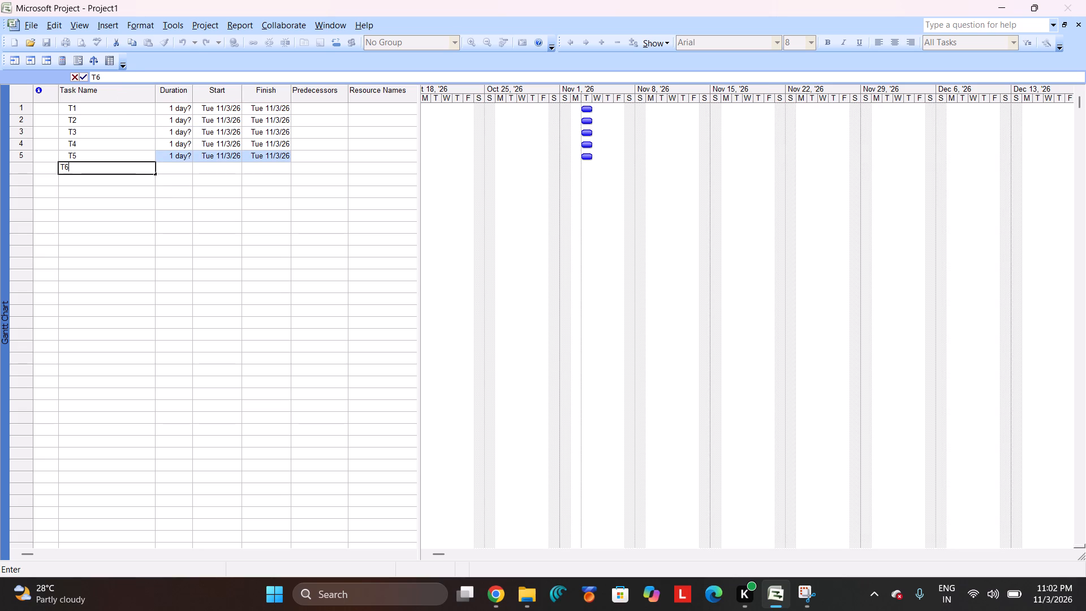
pyautogui.click(460, 23)
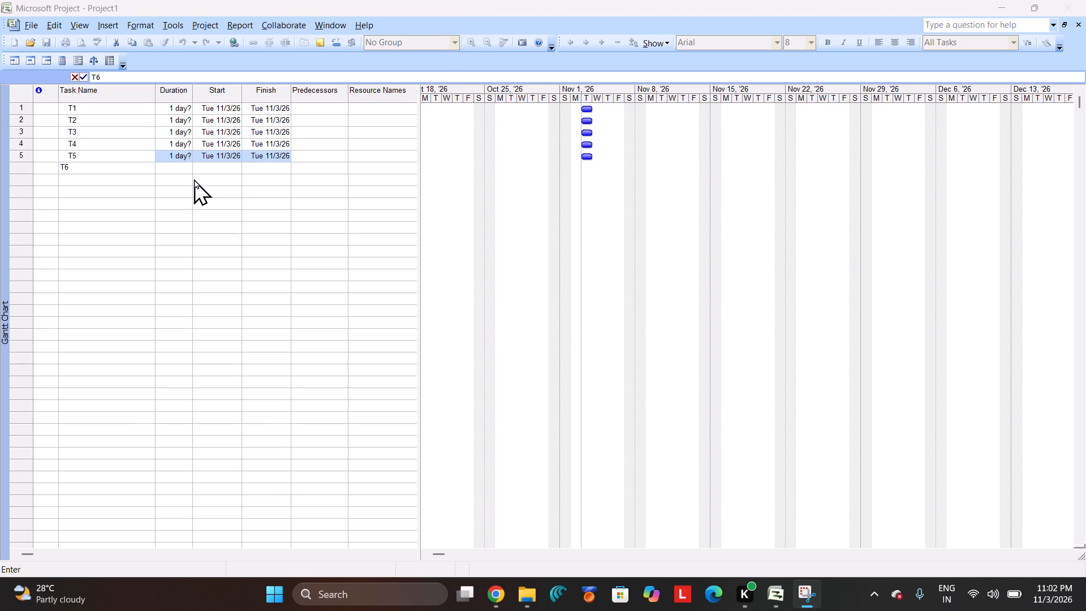
pyautogui.press('Return')
pyautogui.click(469, 23)
pyautogui.click(72, 175)
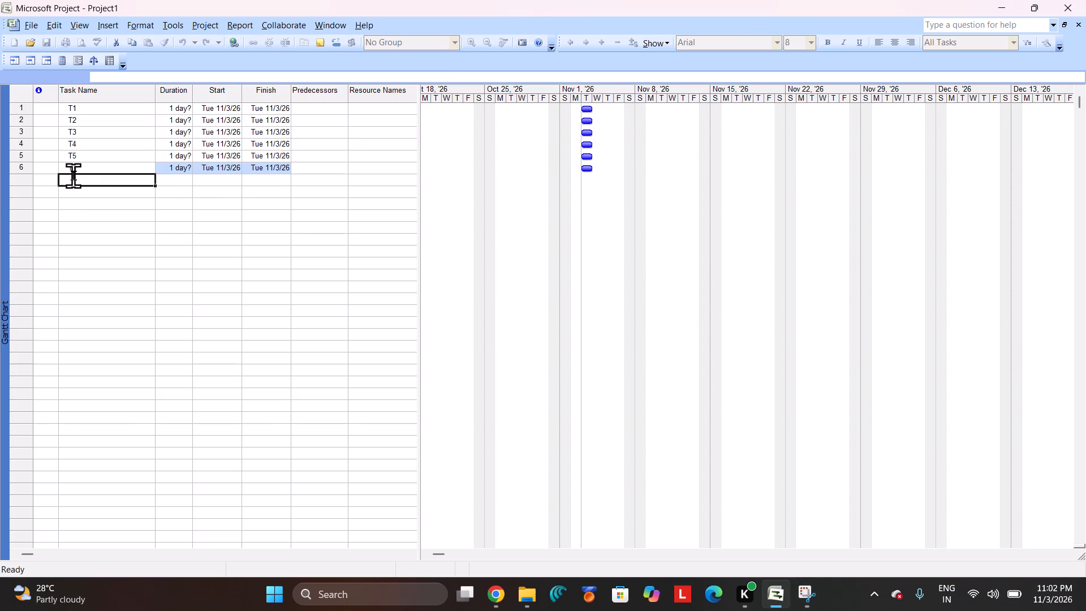
pyautogui.write('T7')
pyautogui.click(81, 197)
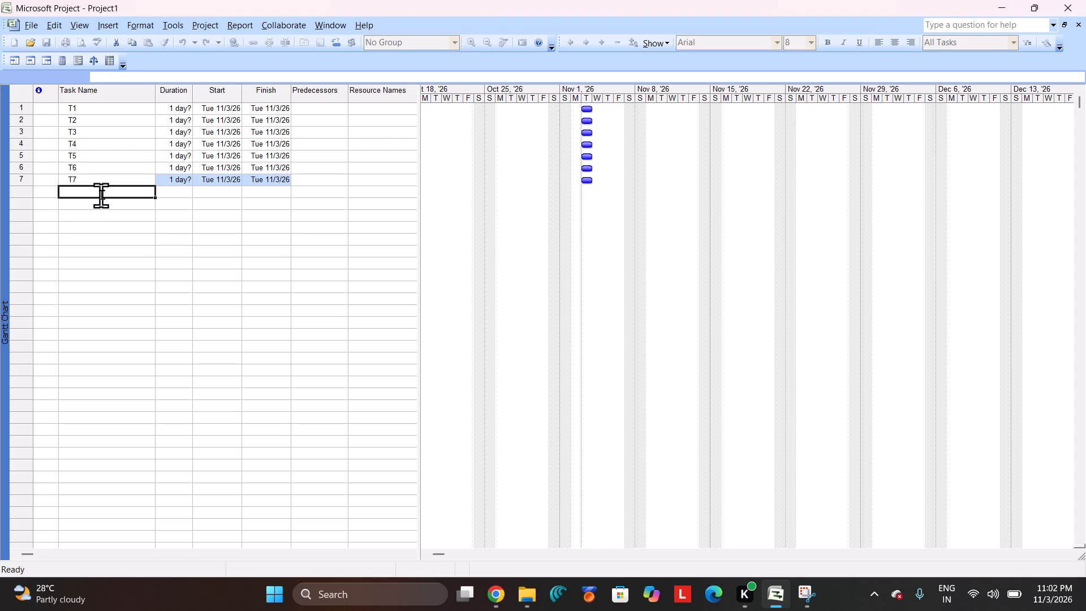
pyautogui.press('t')
pyautogui.press('8')
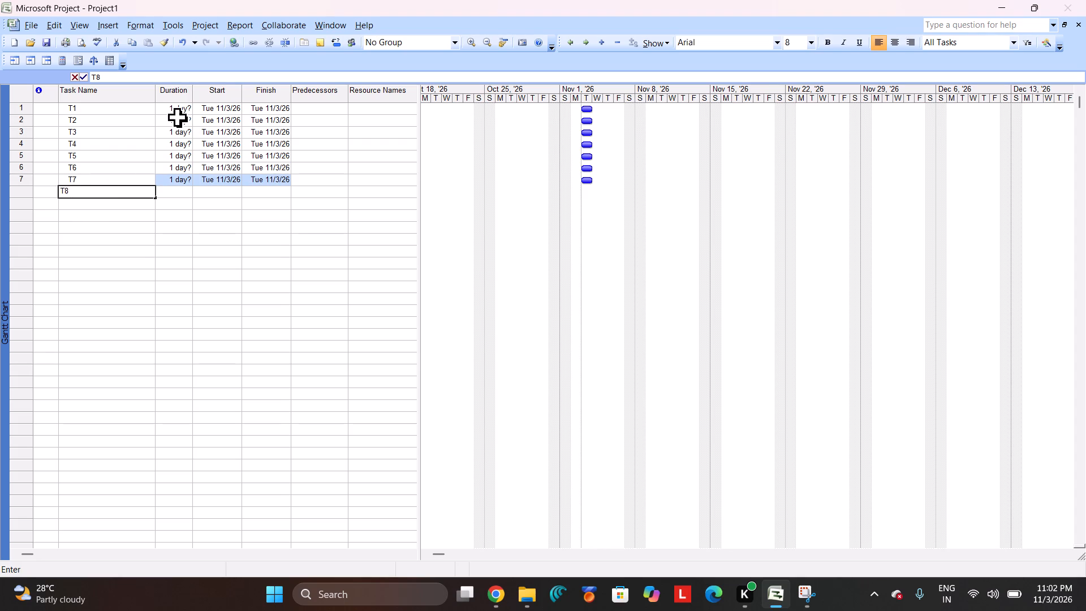
# Set the durations of T1 to 5 days, T2 to 7 days, T3 to 3 days and T4 to 7 days.
pyautogui.click(180, 111)
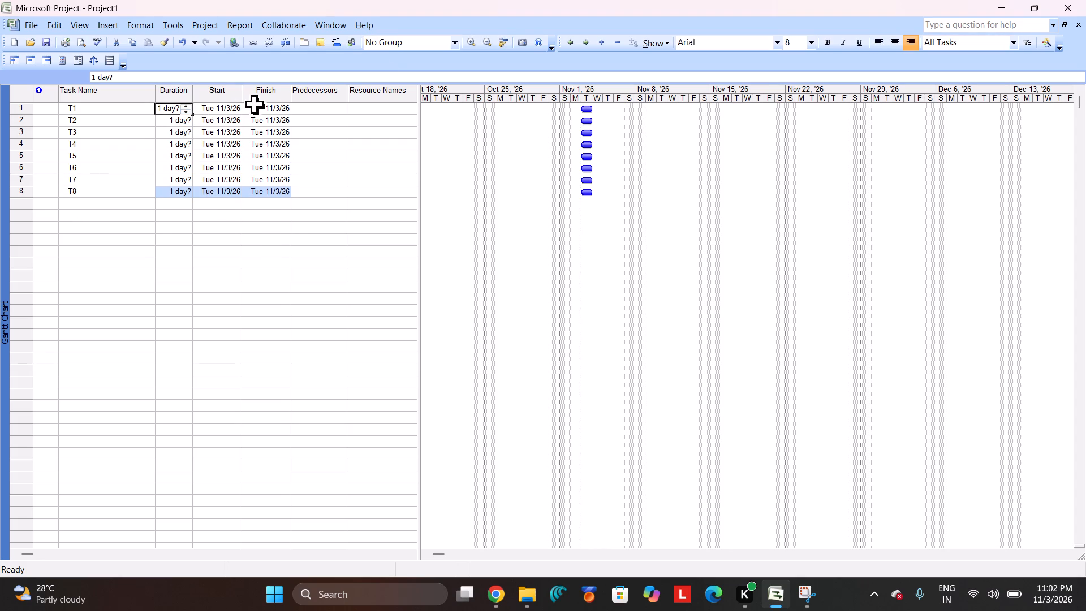
pyautogui.click(459, 22)
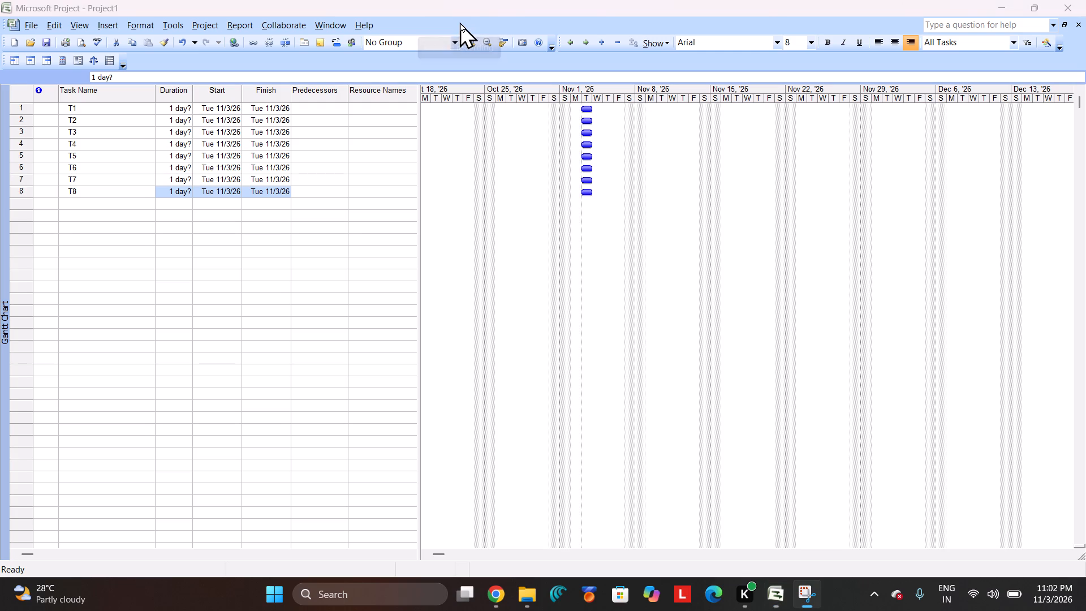
pyautogui.click(177, 108)
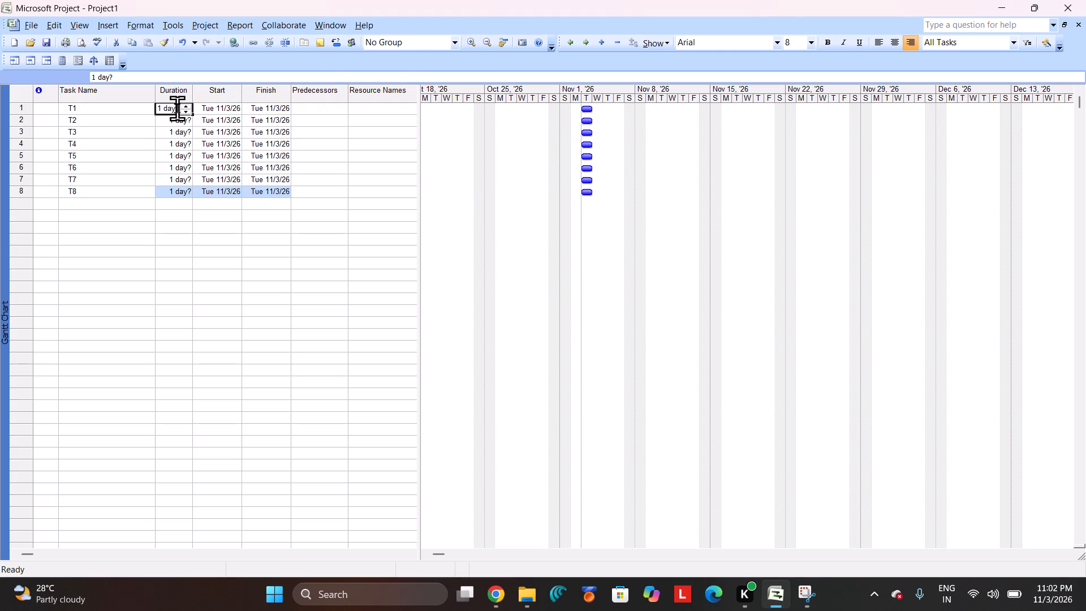
pyautogui.press('5')
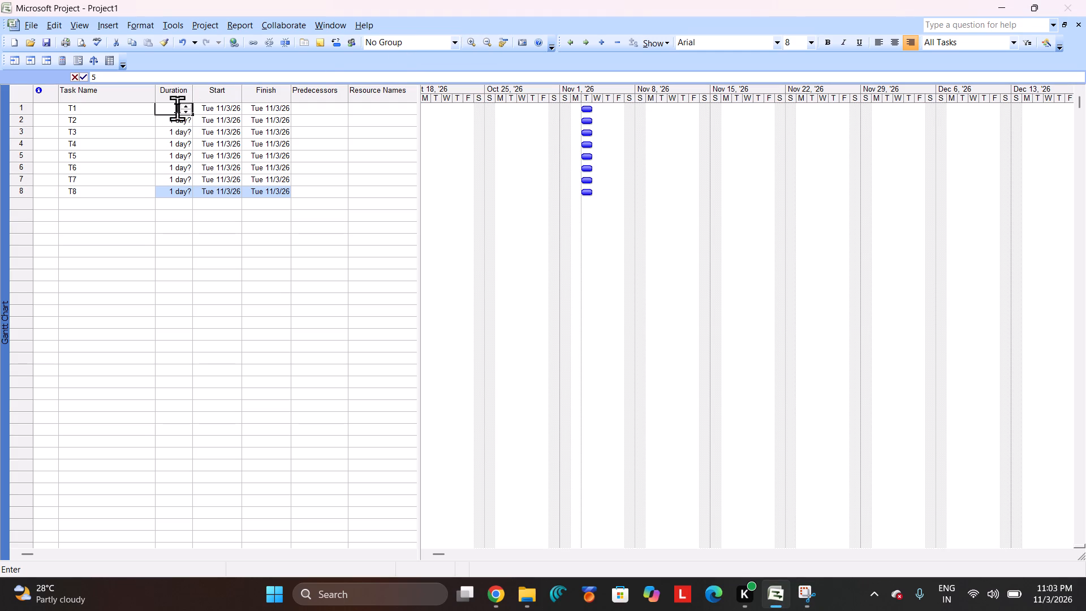
pyautogui.click(180, 123)
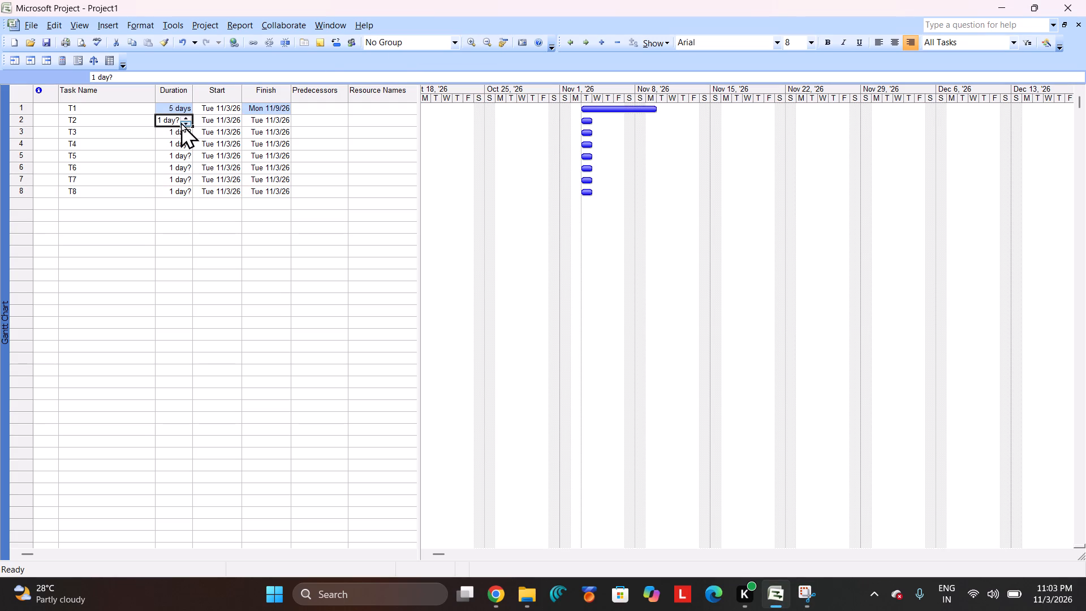
pyautogui.press('7')
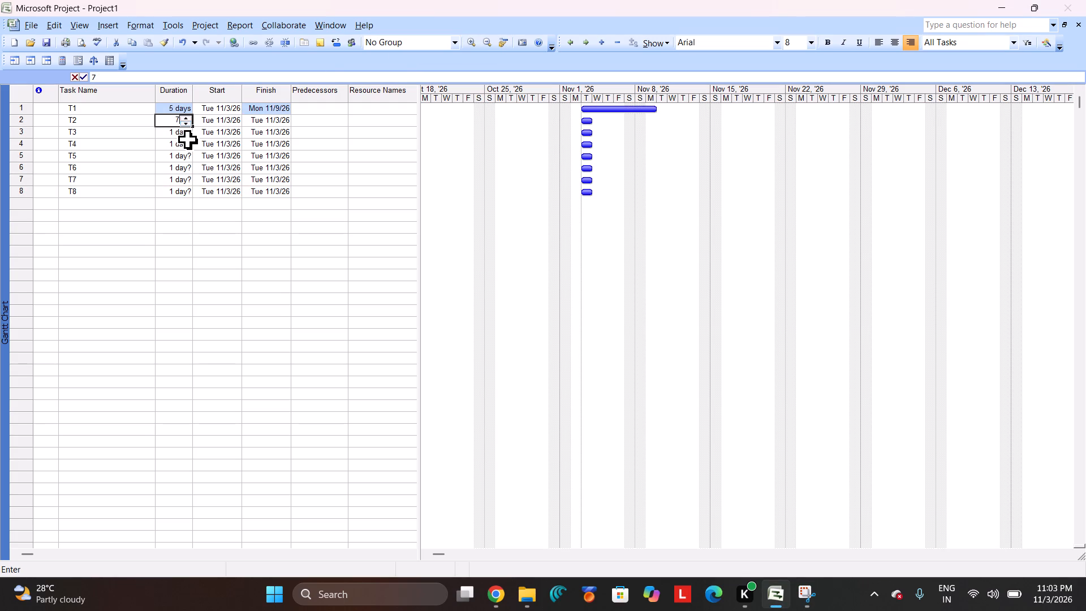
pyautogui.click(178, 135)
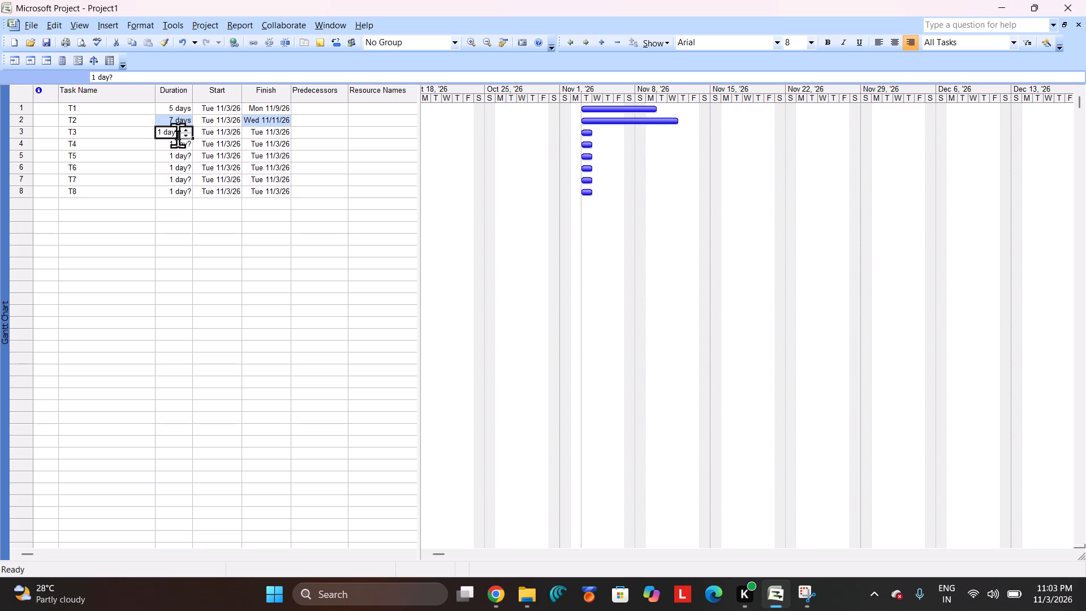
pyautogui.press('3')
pyautogui.click(185, 148)
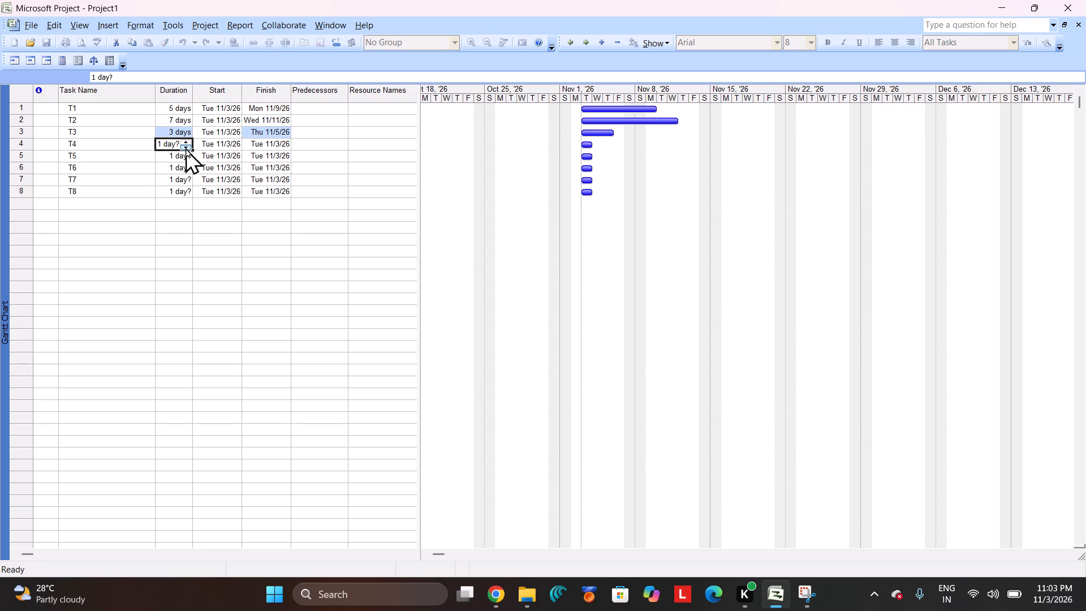
pyautogui.press('7')
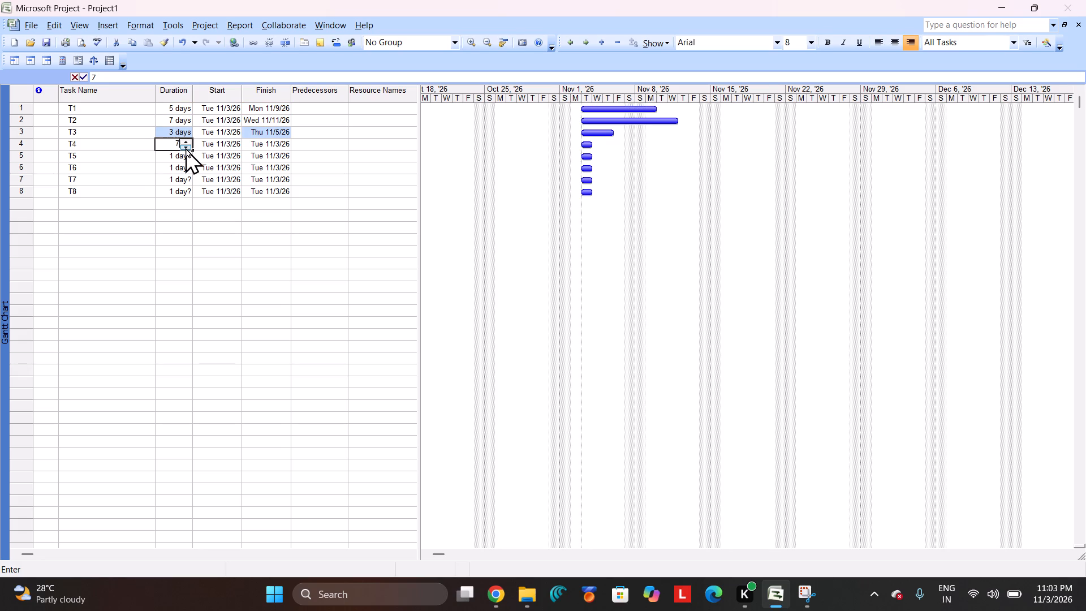
# Set the durations of T5 to 10 days, T6 to 4 days and T7 to 4 days.
pyautogui.click(173, 157)
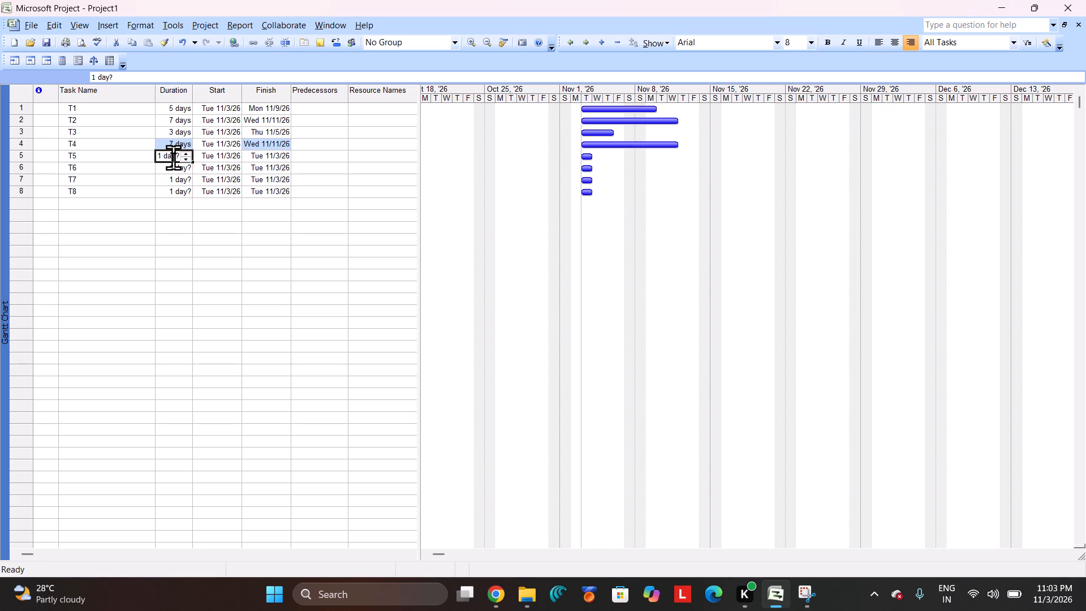
pyautogui.press('1')
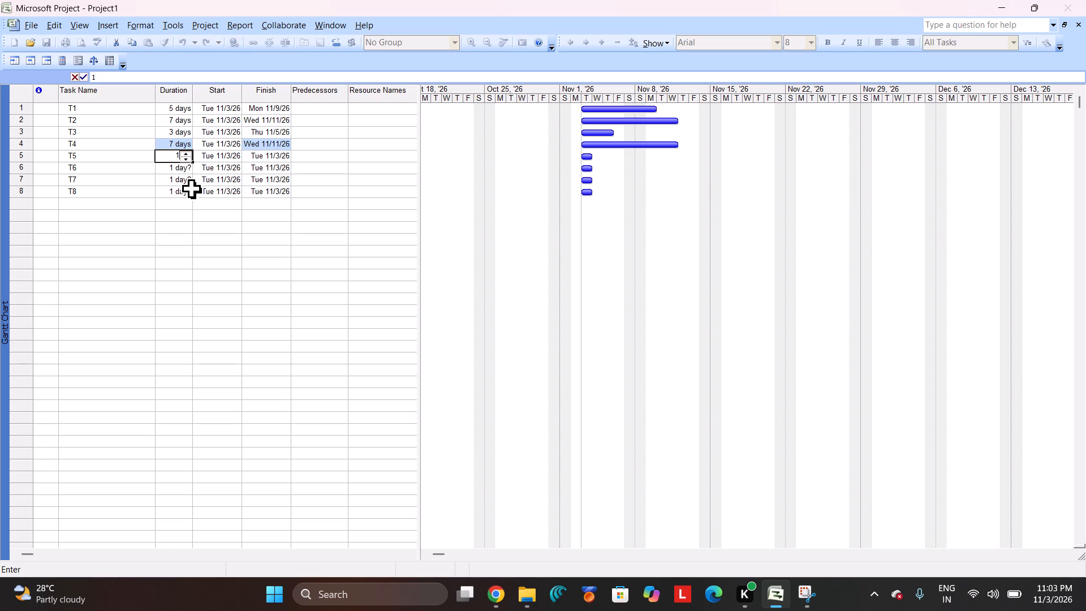
pyautogui.press('0')
pyautogui.click(174, 171)
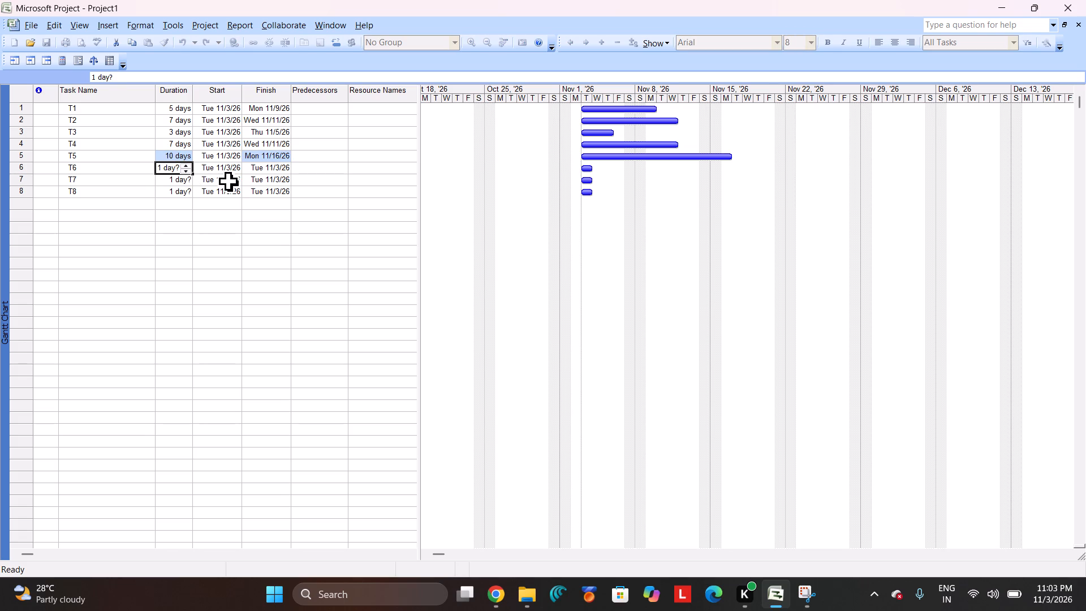
pyautogui.press('4')
pyautogui.click(173, 180)
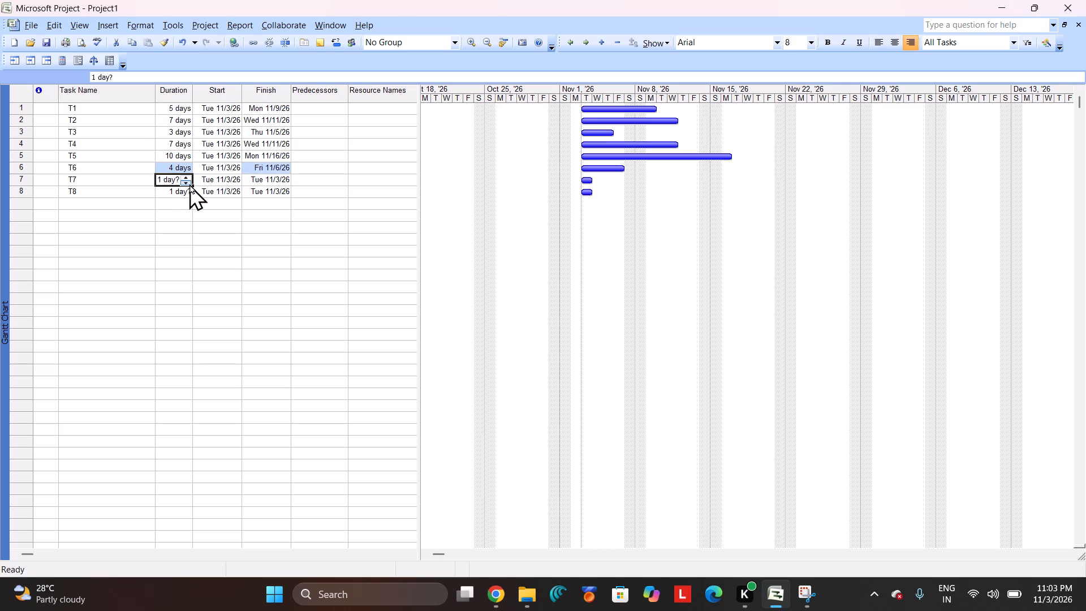
pyautogui.press('4')
# Clear the task name T8 from row 8 of the task table.
pyautogui.click(109, 193)
pyautogui.press('BackSpace')
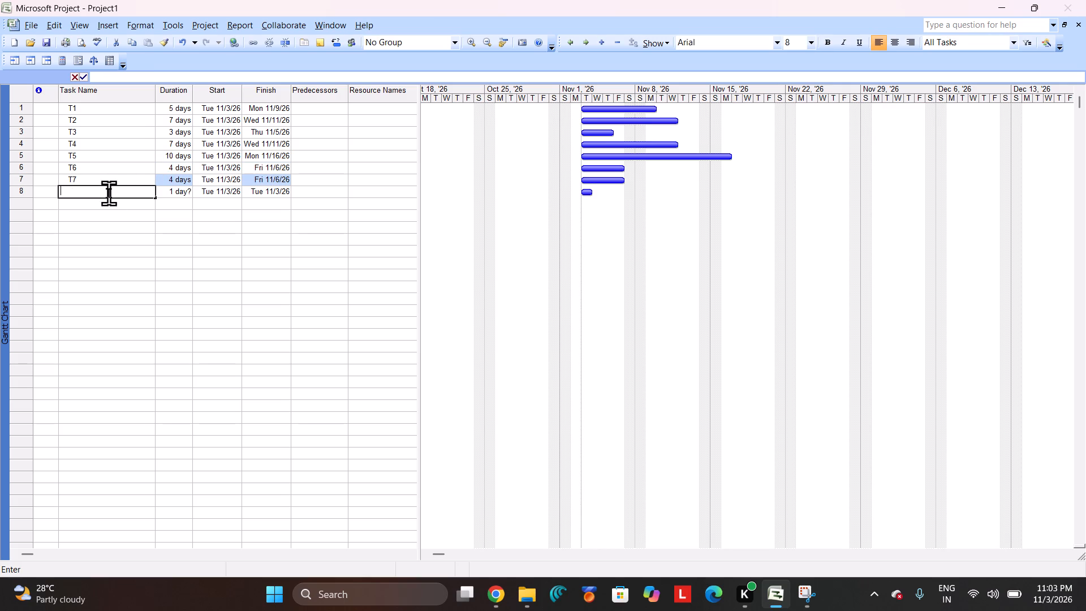
pyautogui.press('BackSpace')
pyautogui.click(190, 194)
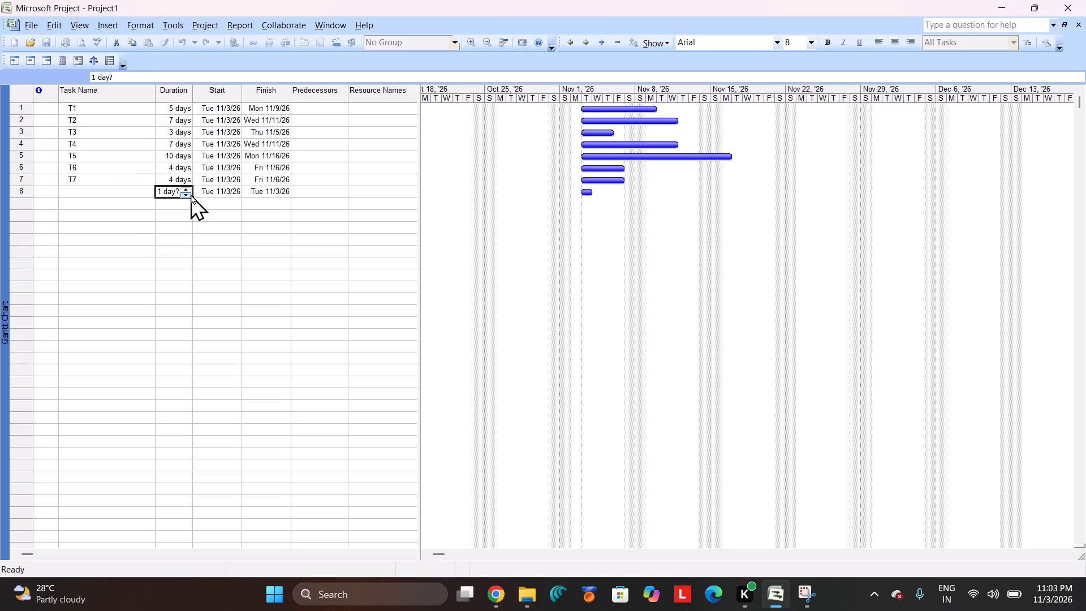
pyautogui.click(179, 193)
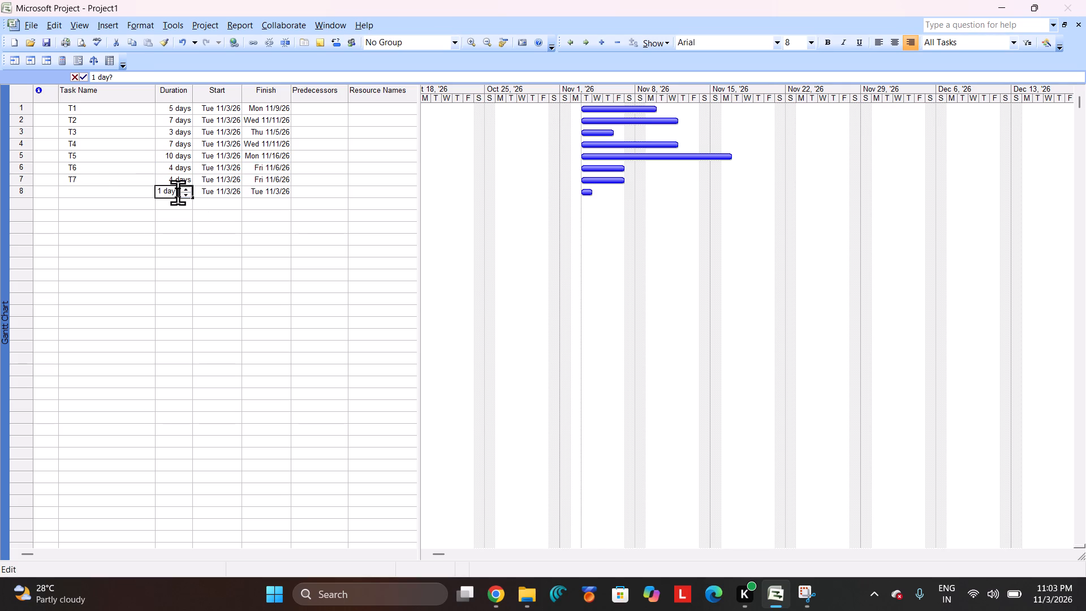
pyautogui.click(90, 193)
pyautogui.rightClick(90, 193)
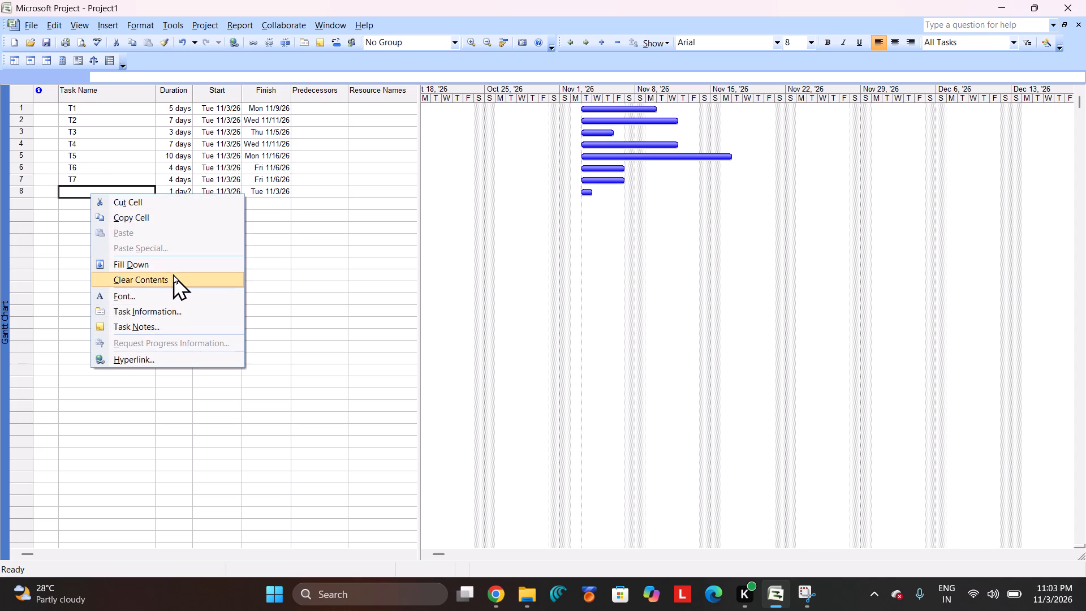
pyautogui.click(176, 279)
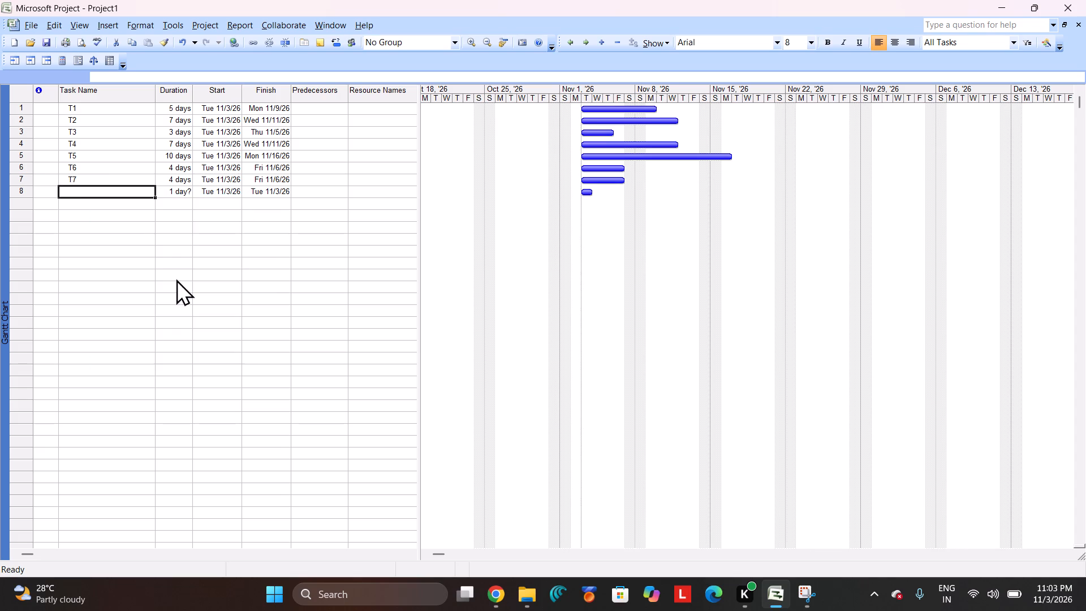
# Undo the clearing of the T8 name, all the task duration changes and the addition of T8 in row 8.
pyautogui.click(179, 191)
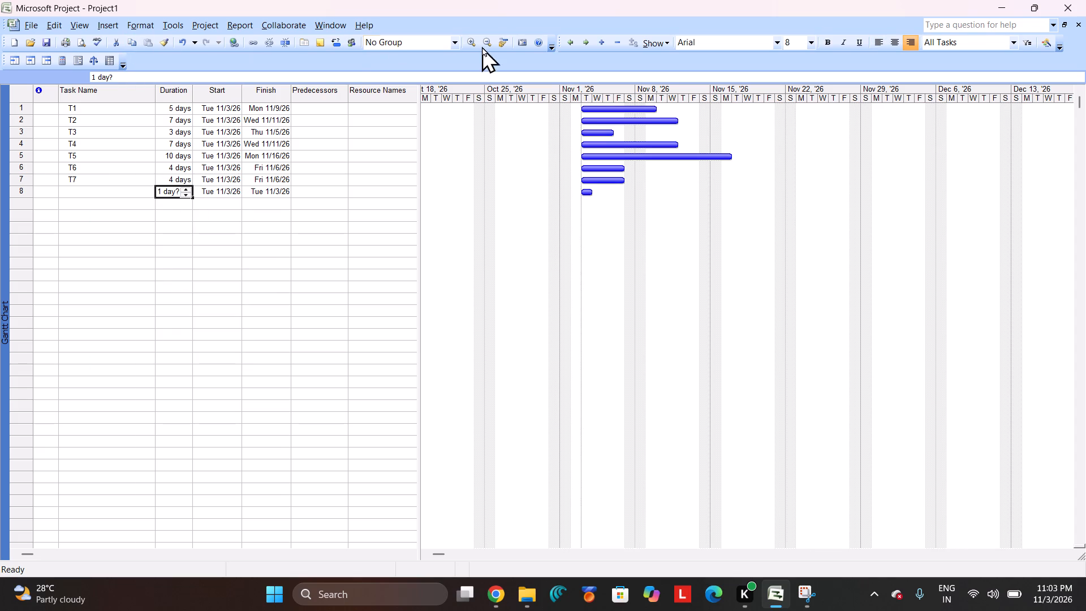
pyautogui.click(178, 38)
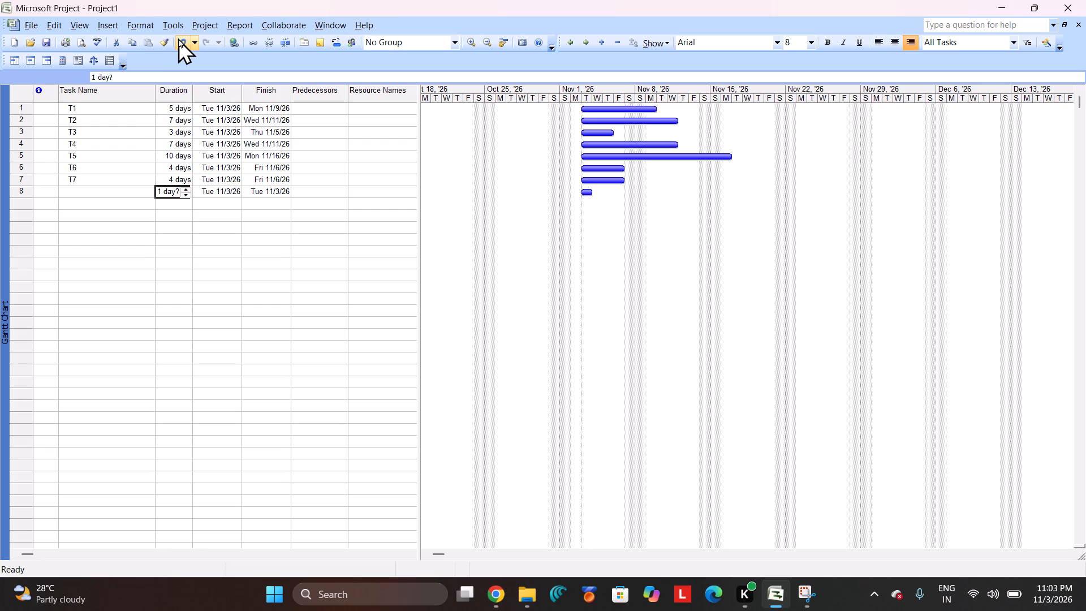
pyautogui.click(178, 38)
pyautogui.click(178, 38)
pyautogui.click(178, 38)
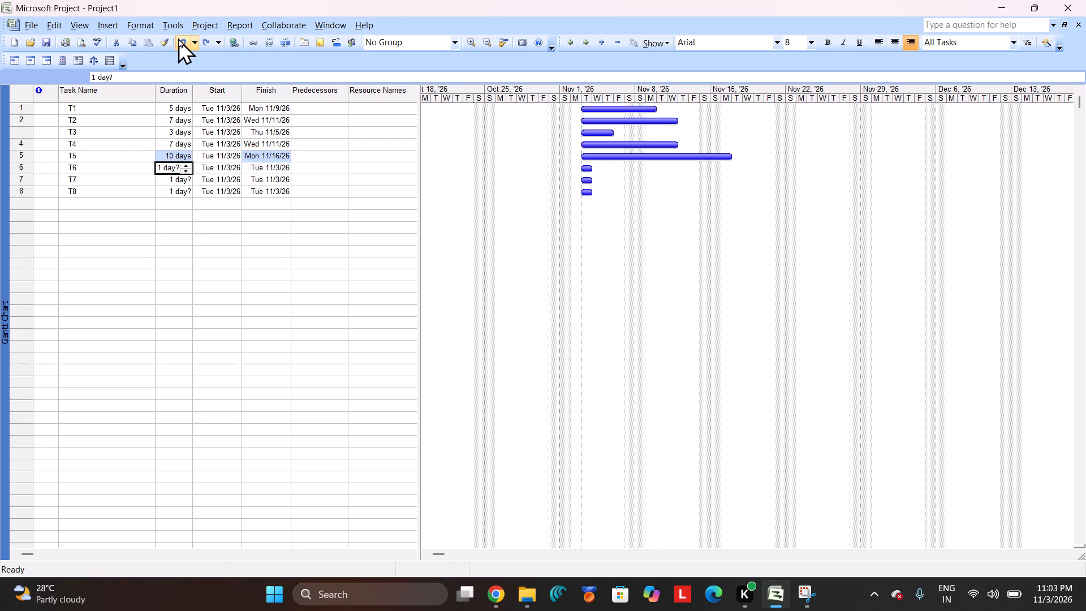
pyautogui.tripleClick(178, 38)
pyautogui.tripleClick(178, 38)
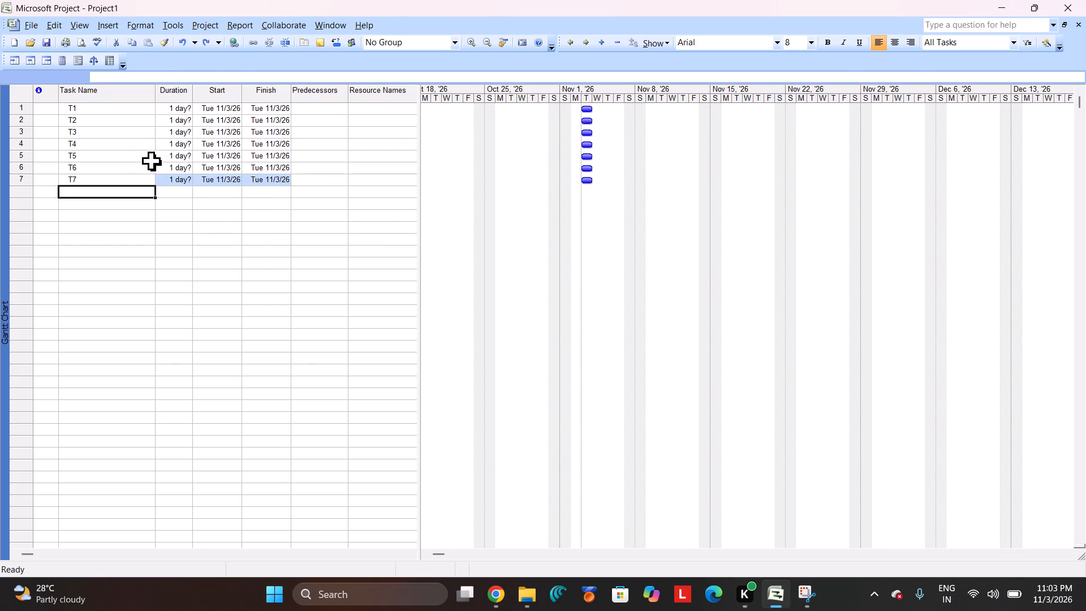
# Set the durations of T1 to 5 days, T2 to 7 days, T3 to 3 days and T4 to 7 days.
pyautogui.click(178, 111)
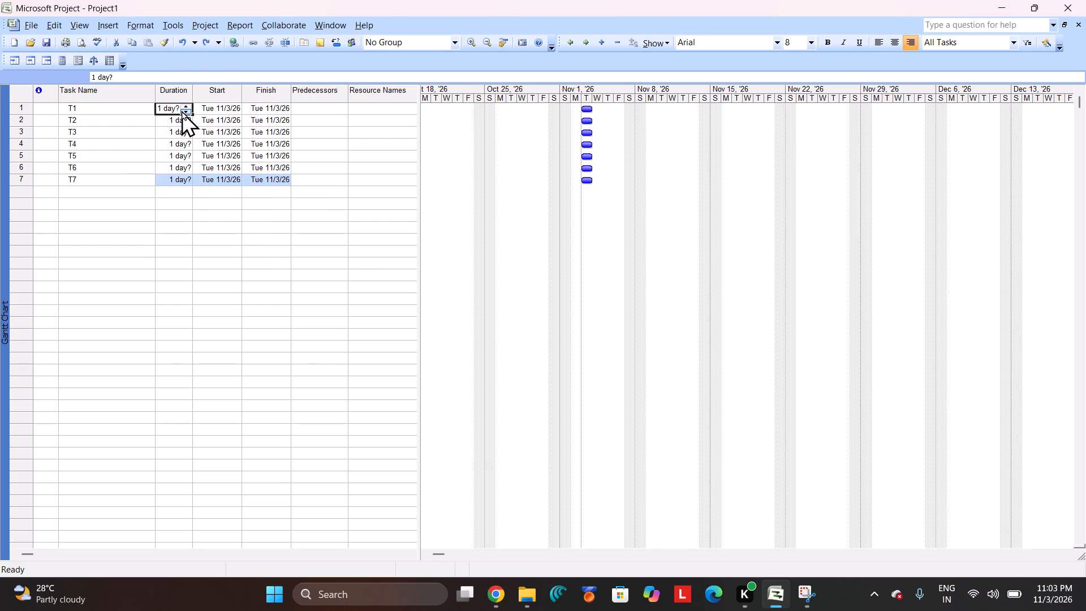
pyautogui.press('5')
pyautogui.click(171, 123)
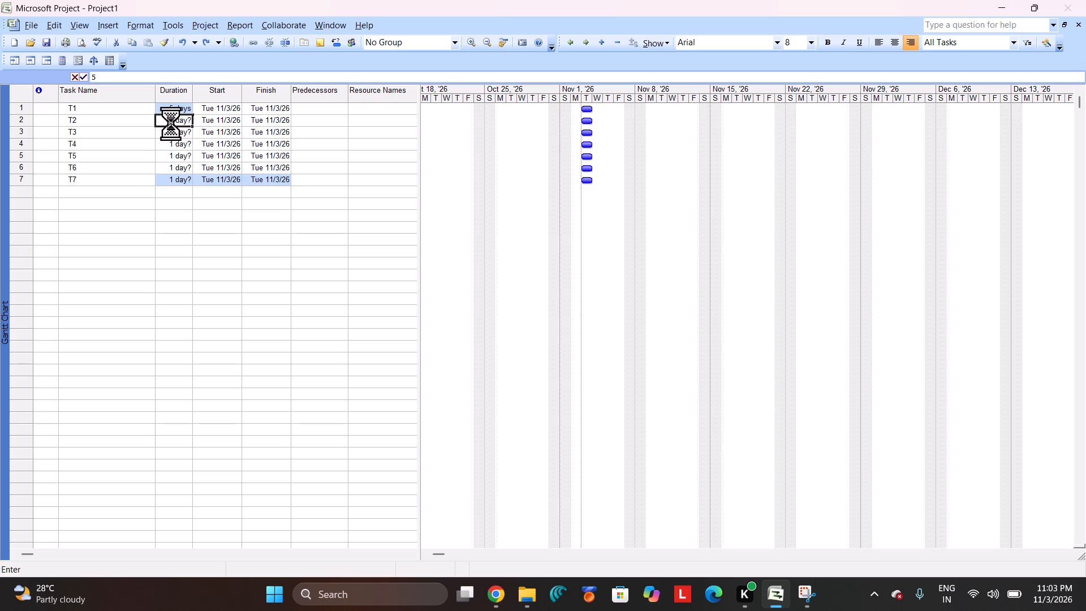
pyautogui.press('7')
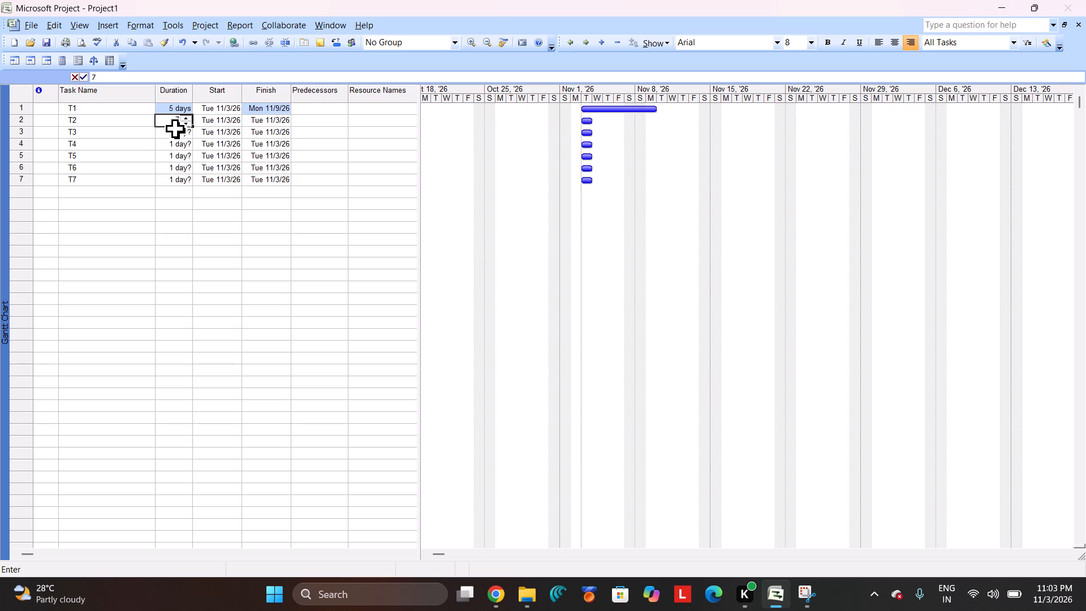
pyautogui.click(182, 131)
pyautogui.press('3')
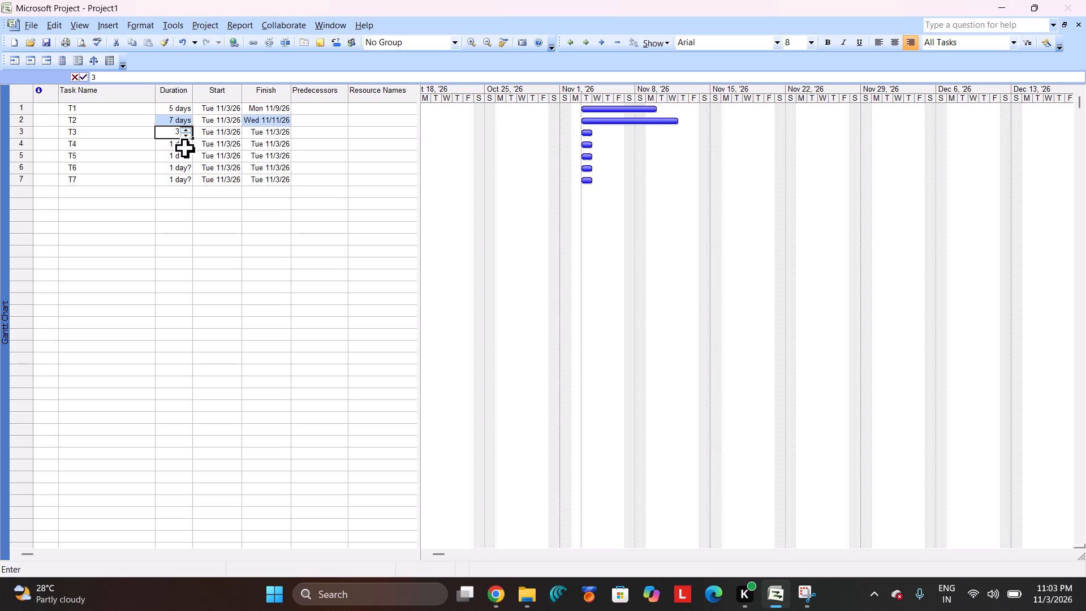
pyautogui.click(181, 147)
pyautogui.press('7')
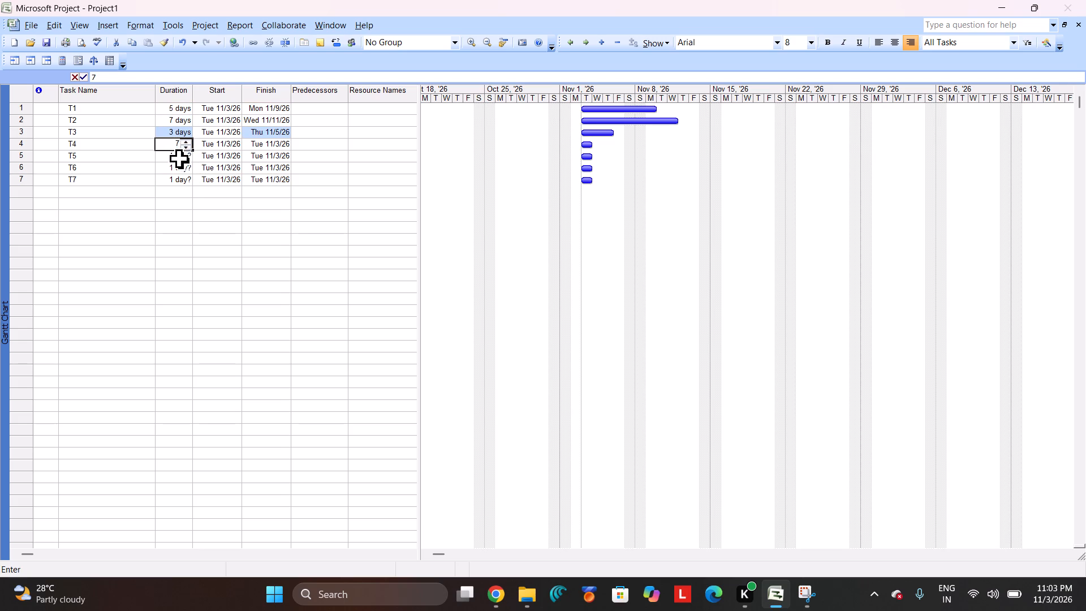
# Set the durations of T5 to 10 days, T6 to 4 days and T7 to 4 days.
pyautogui.click(179, 158)
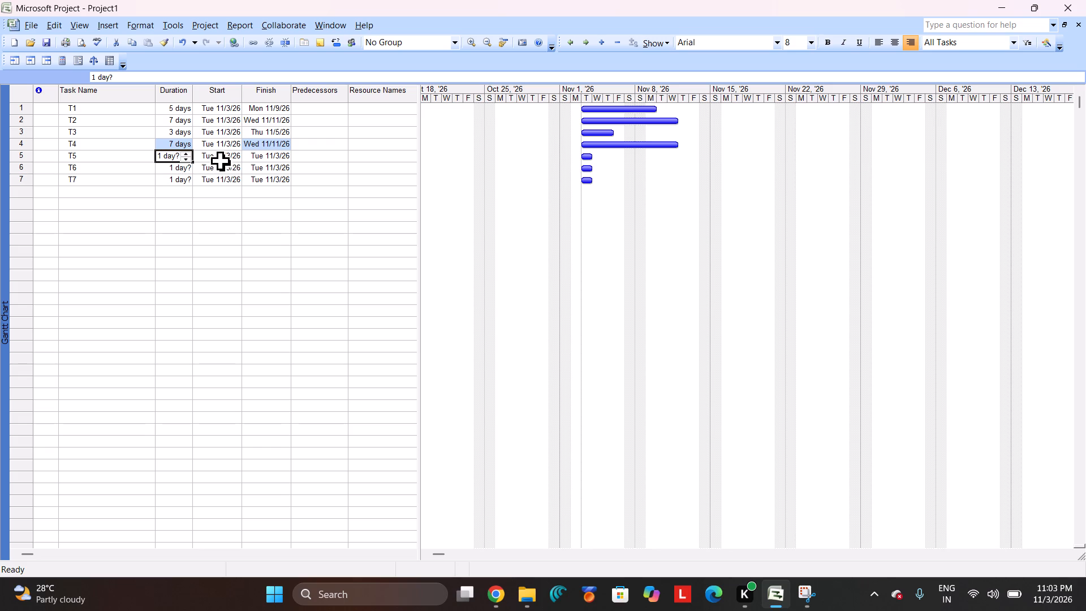
pyautogui.write('10')
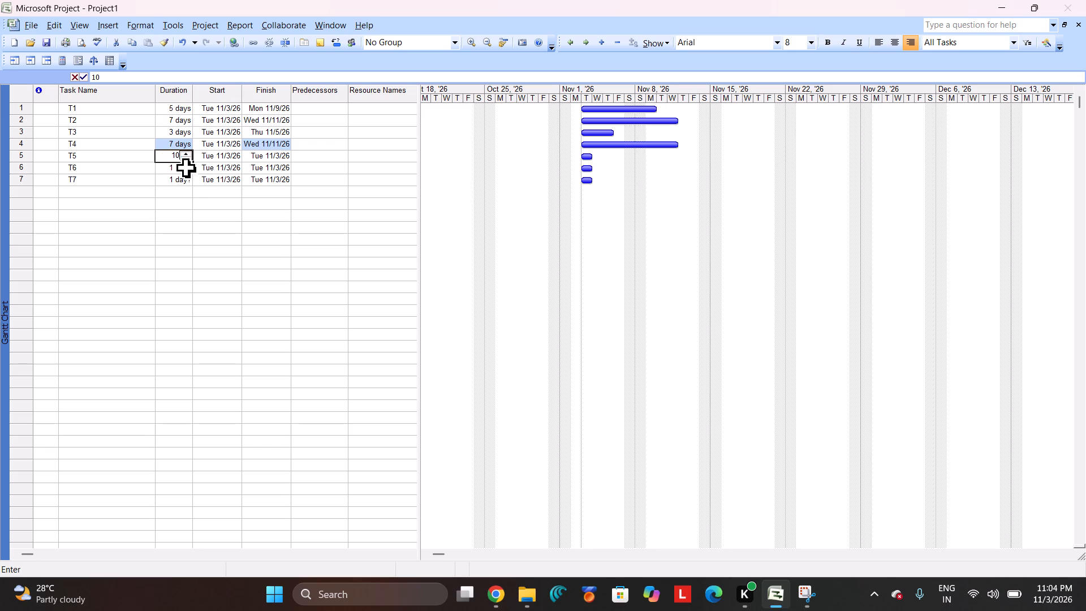
pyautogui.click(186, 167)
pyautogui.press('4')
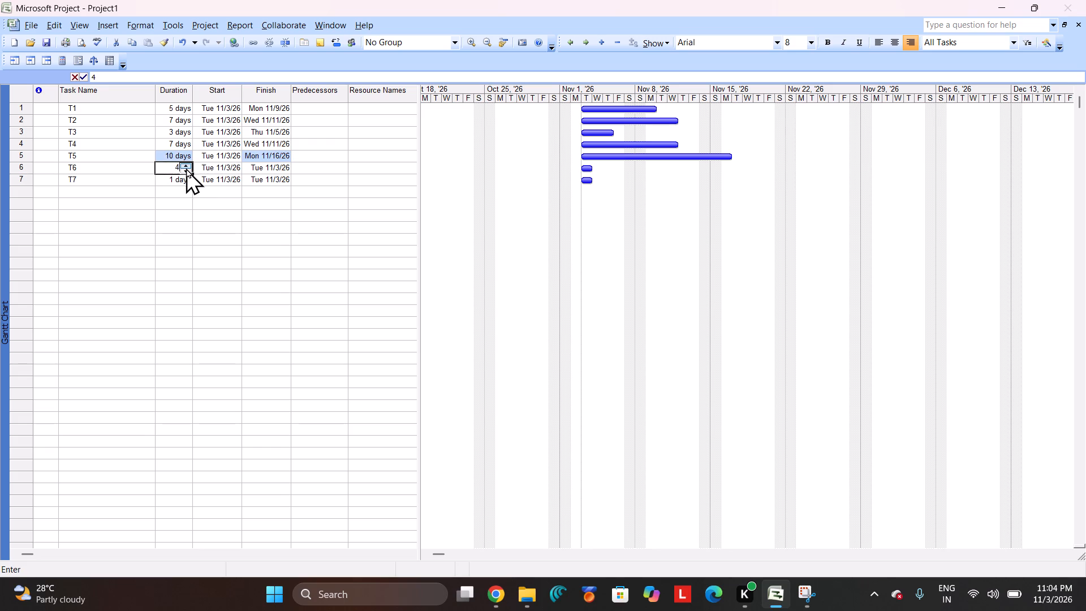
pyautogui.click(182, 177)
pyautogui.press('4')
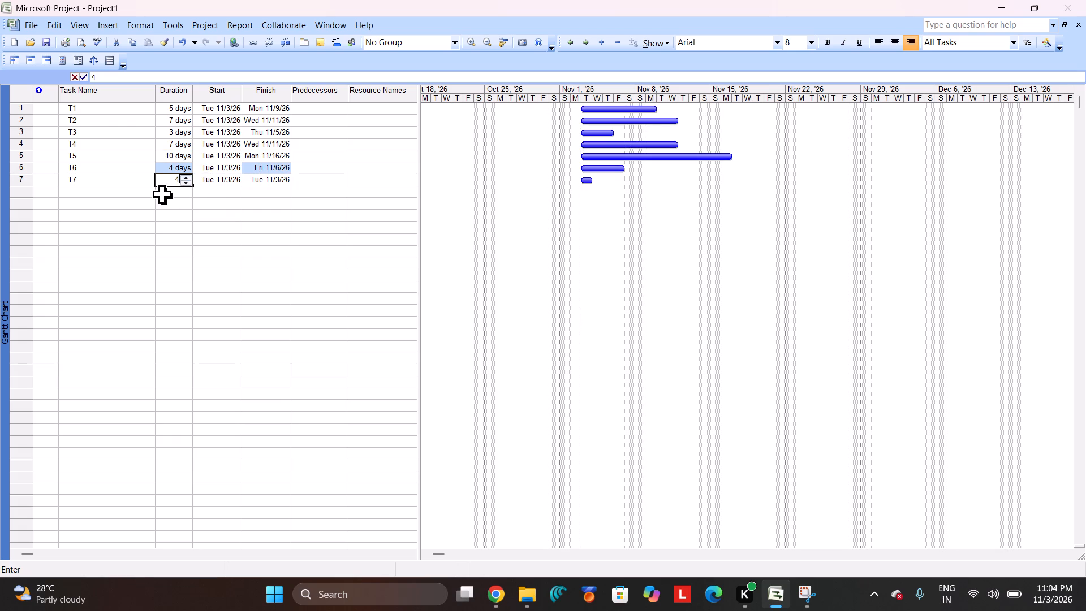
# Add a task named Finish in the empty row directly below T7.
pyautogui.click(117, 192)
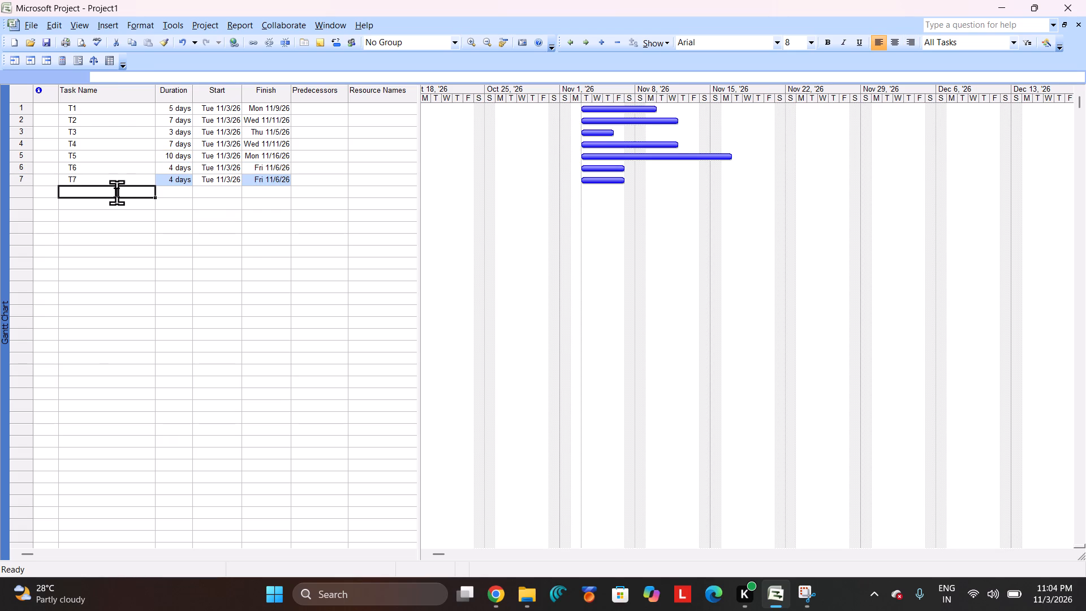
pyautogui.click(117, 192)
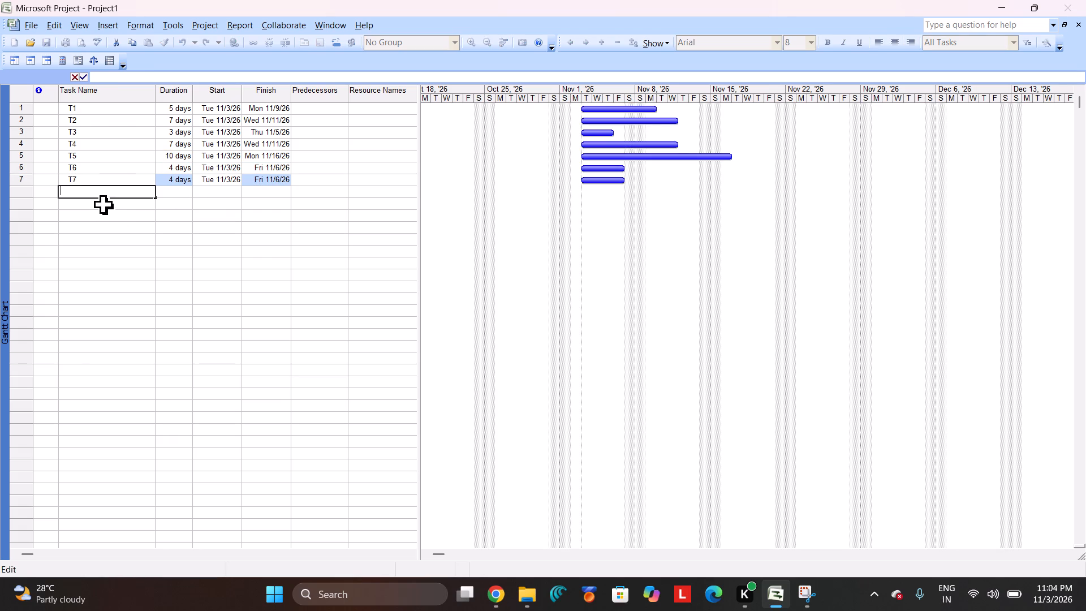
pyautogui.press('f')
pyautogui.write('inish')
# Insert a new blank task row above T1 and select its task name cell.
pyautogui.click(30, 105)
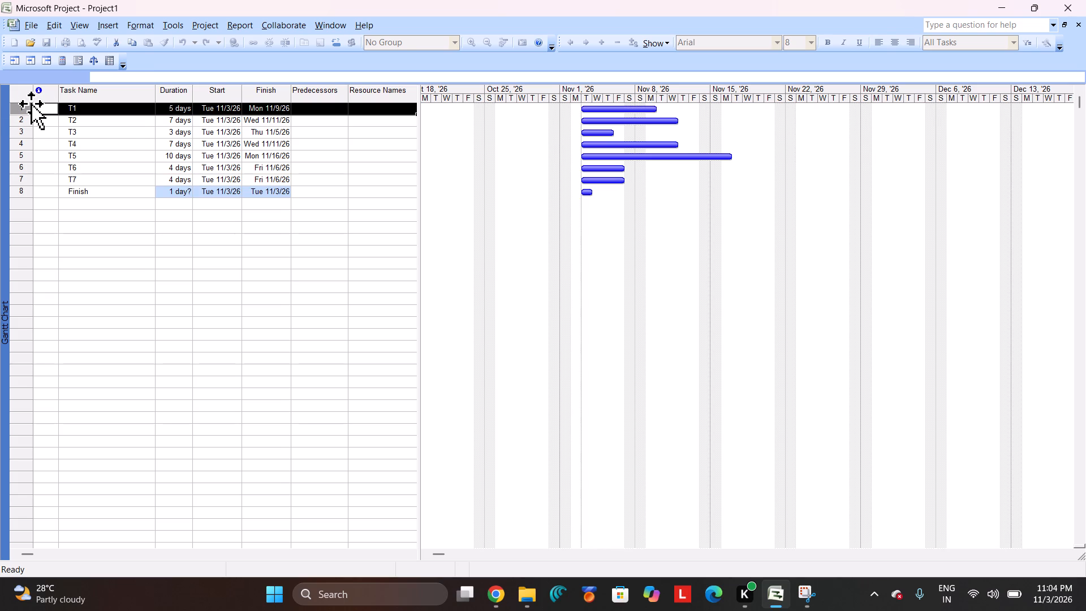
pyautogui.rightClick(31, 104)
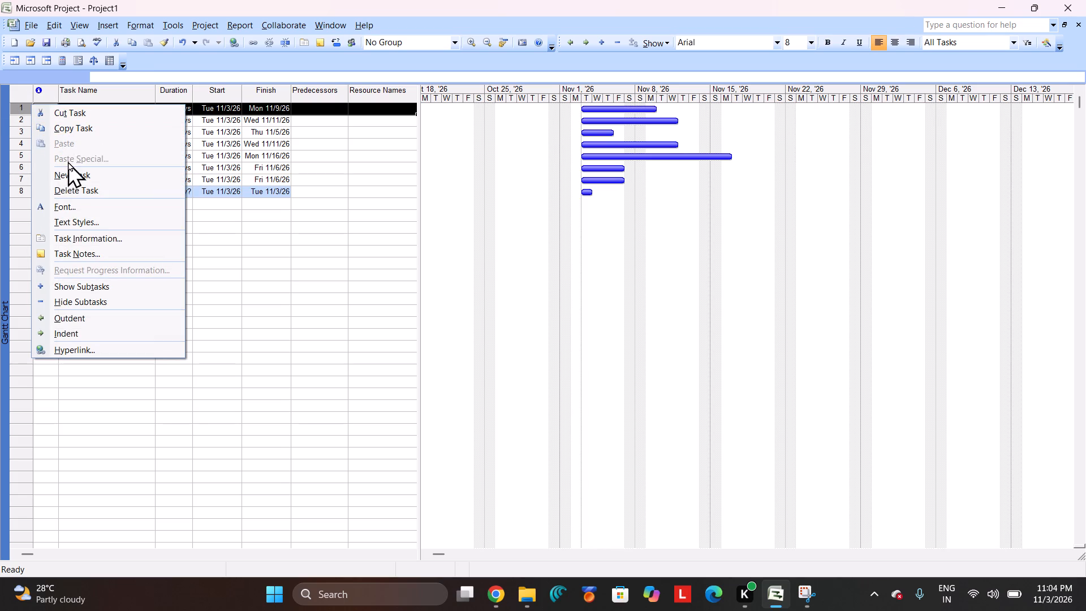
pyautogui.click(73, 173)
pyautogui.click(85, 111)
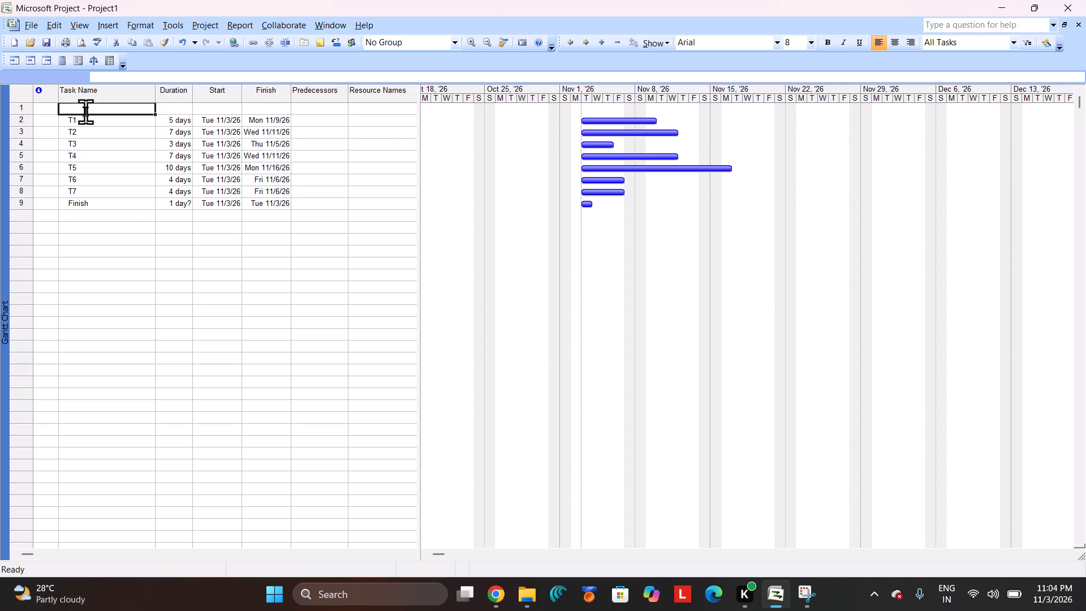
# Name the blank task in the first row, directly above T1, Start.
pyautogui.click(87, 107)
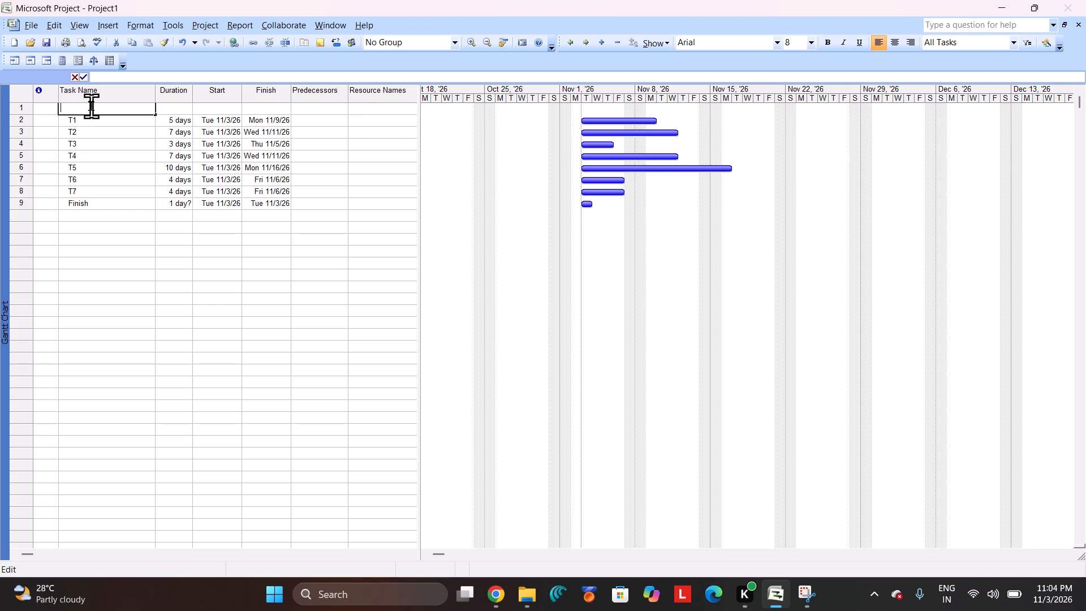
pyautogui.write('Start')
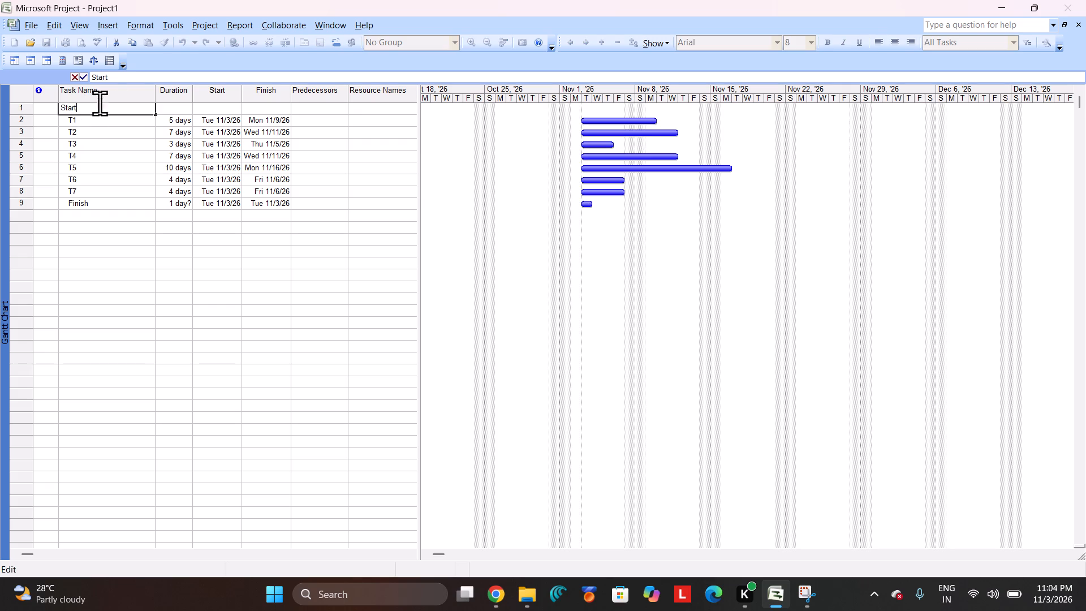
pyautogui.click(132, 256)
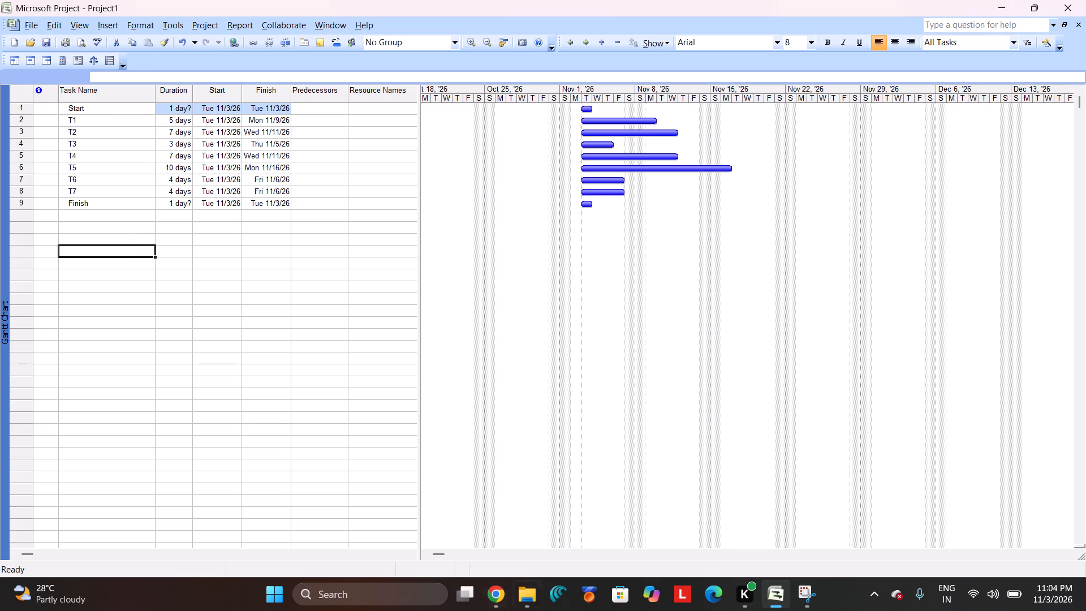
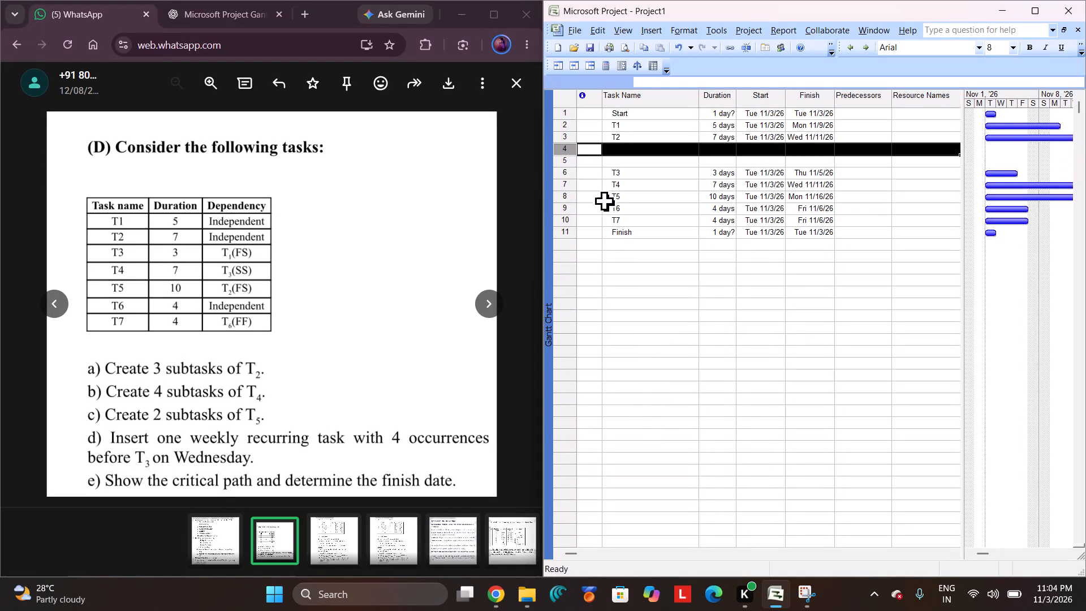
# Insert one more blank task row between T2 and T3, making three empty rows for the subtasks of T2.
pyautogui.click(575, 156)
pyautogui.rightClick(574, 153)
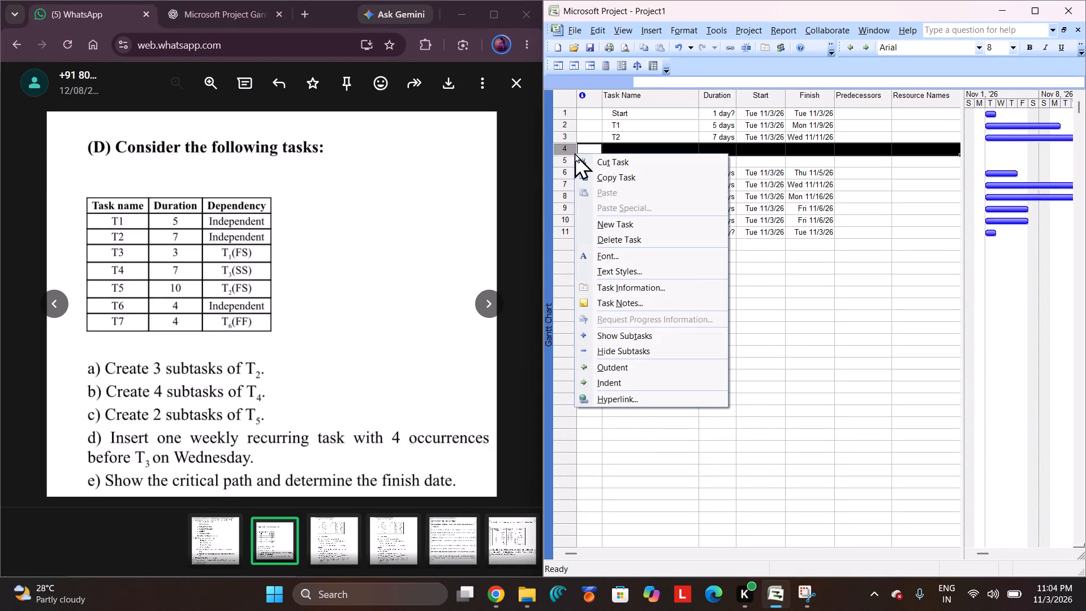
pyautogui.click(616, 219)
# Enter a task named T2.1 in the first empty row directly below T2.
pyautogui.click(620, 154)
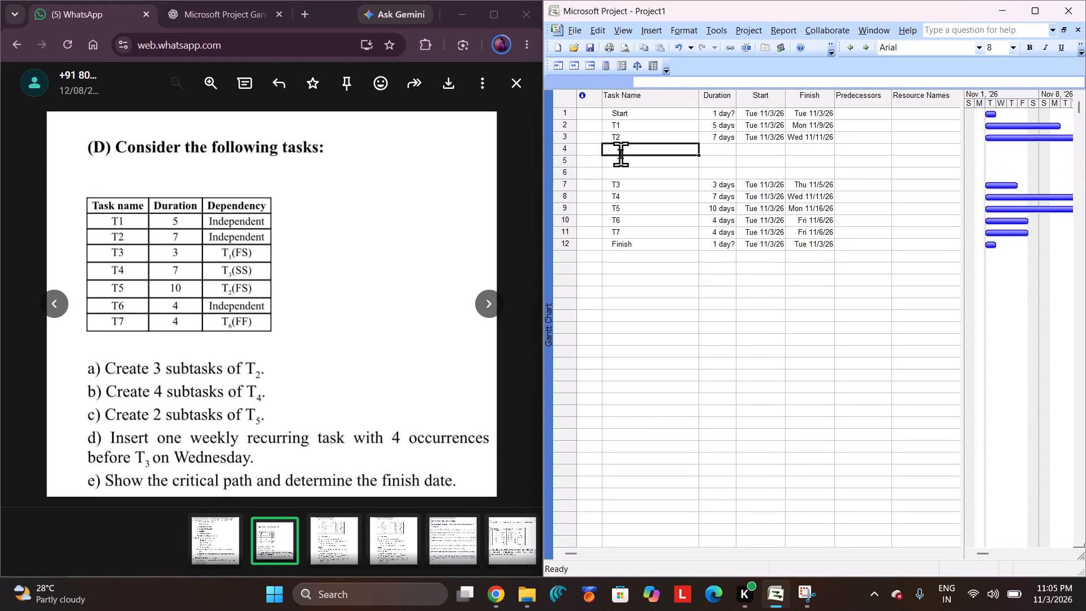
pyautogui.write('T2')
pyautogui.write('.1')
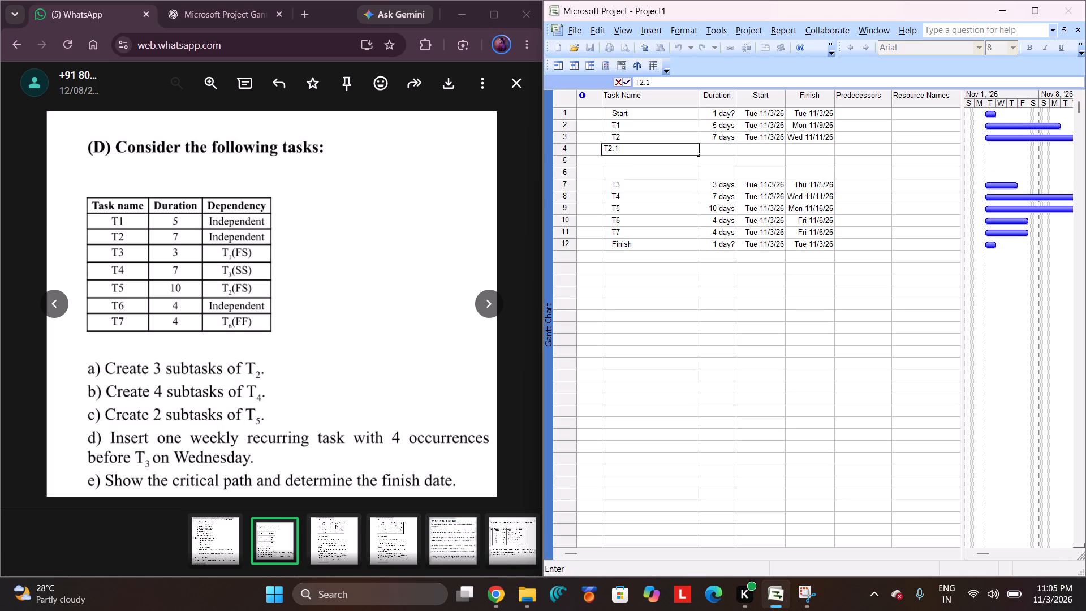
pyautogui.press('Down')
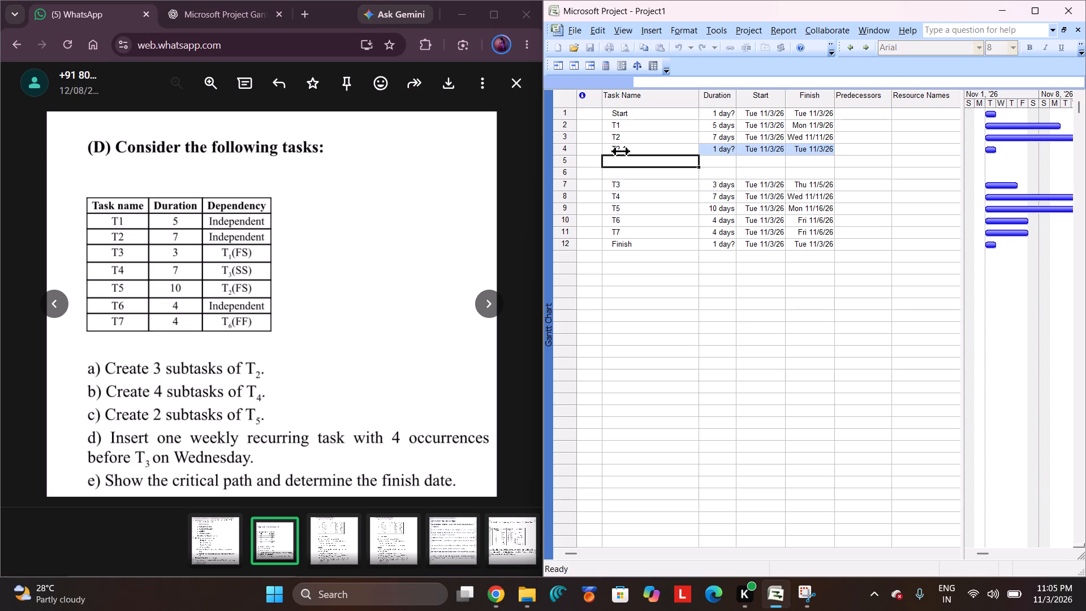
# Name the two blank rows below T2.1 as T2.2 and T2.3.
pyautogui.write('T2')
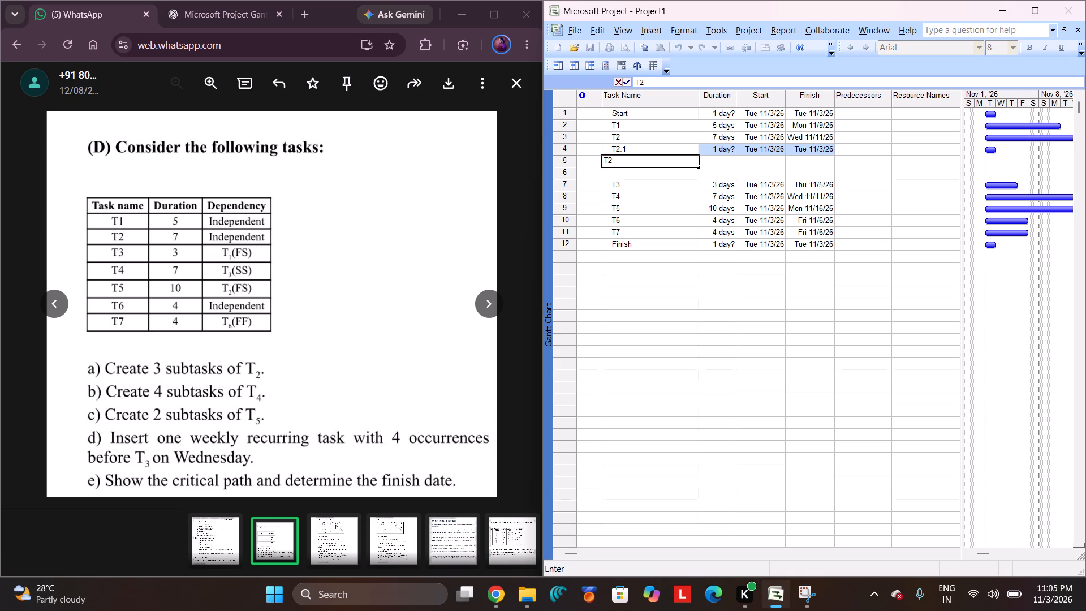
pyautogui.write('.2')
pyautogui.press('Down')
pyautogui.write('T3')
pyautogui.press('.')
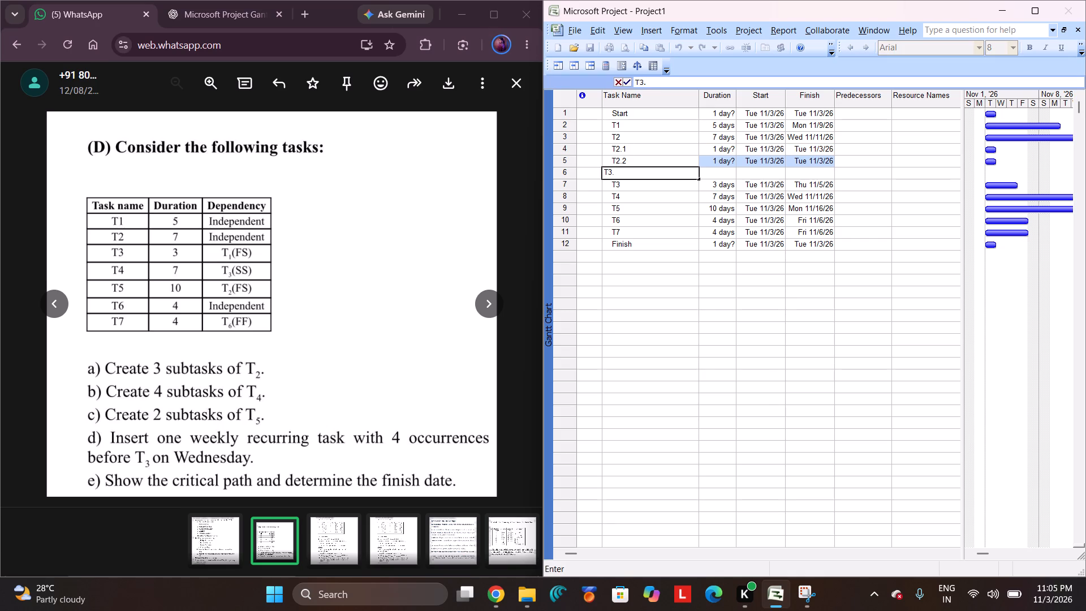
pyautogui.press('BackSpace')
pyautogui.press('BackSpace')
pyautogui.write('2.3')
# Indent tasks T2.1, T2.2 and T2.3 to make them subtasks of T2.
pyautogui.click(573, 149)
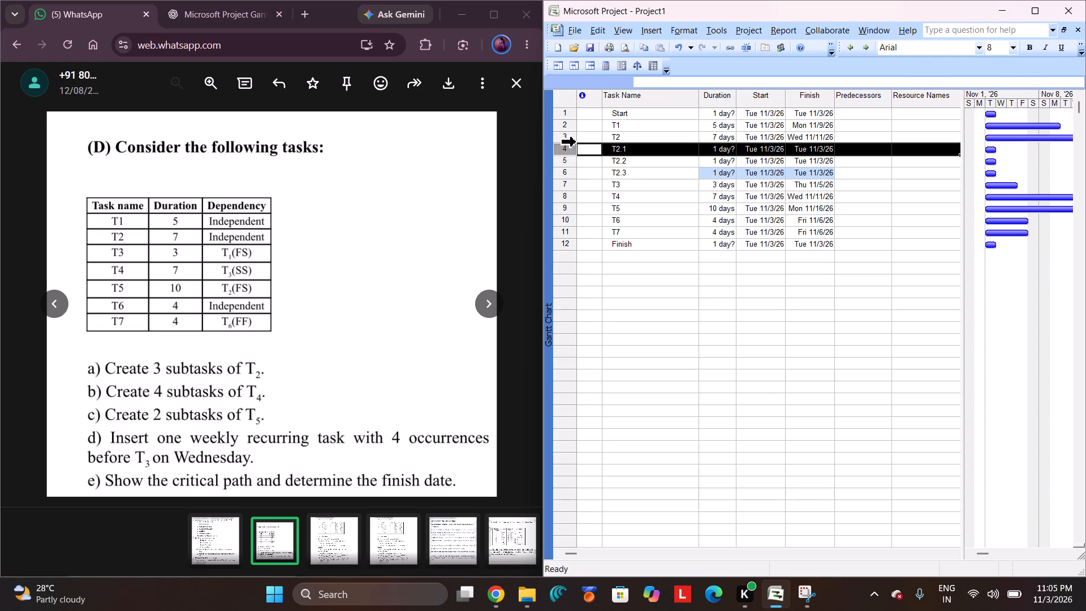
pyautogui.rightClick(575, 148)
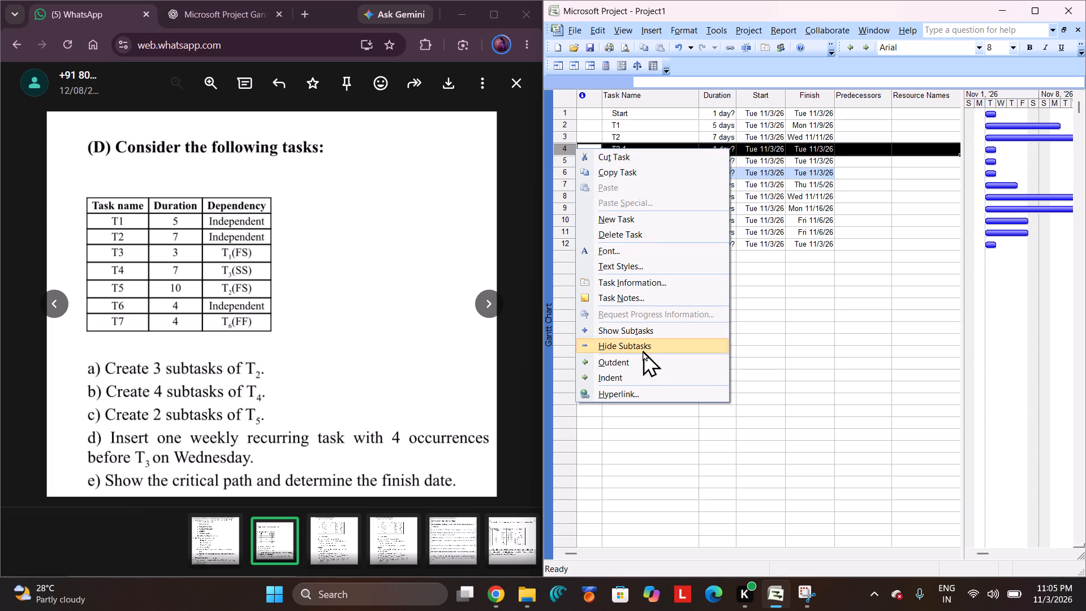
pyautogui.click(635, 377)
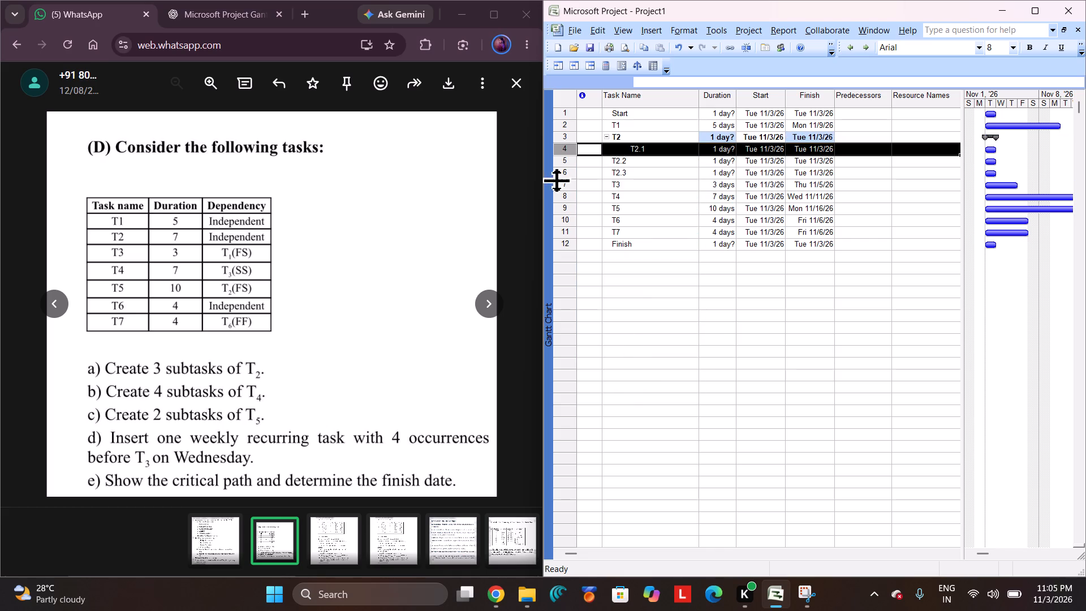
pyautogui.click(573, 163)
pyautogui.rightClick(573, 163)
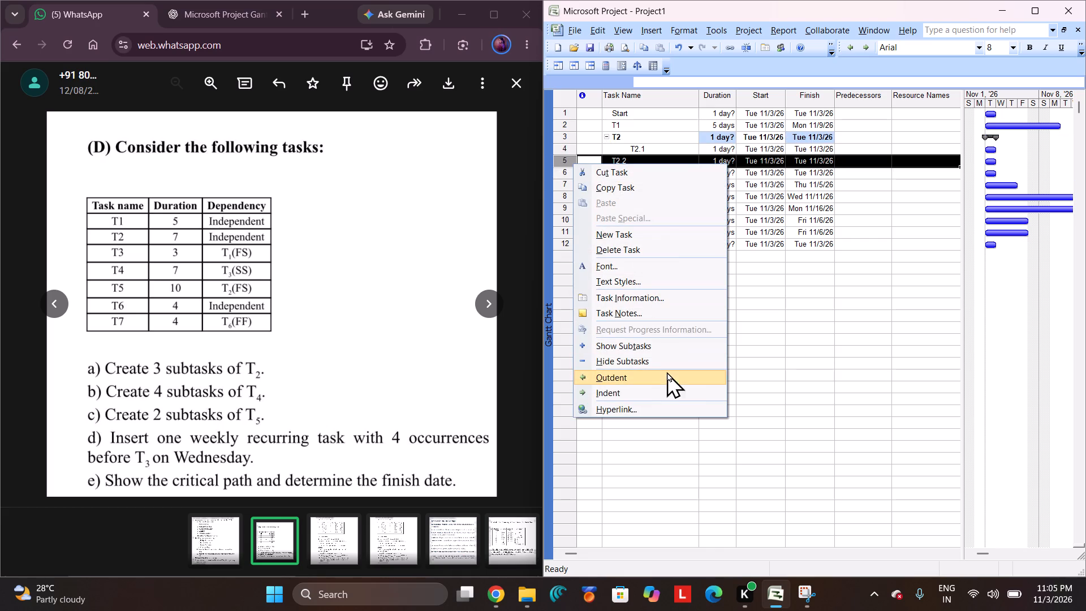
pyautogui.click(659, 387)
pyautogui.click(569, 174)
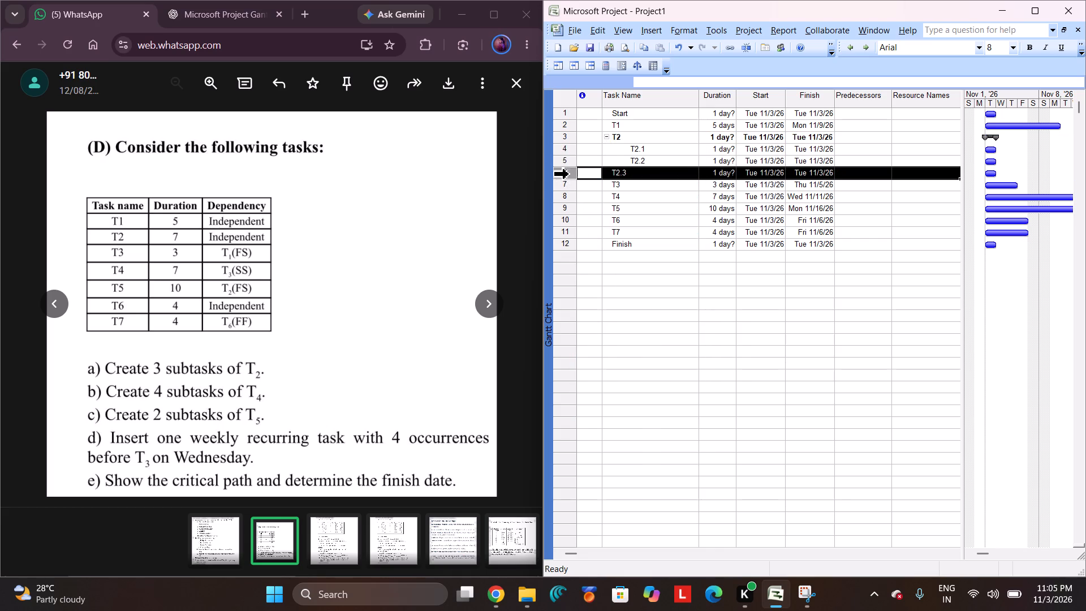
pyautogui.rightClick(569, 174)
pyautogui.click(647, 402)
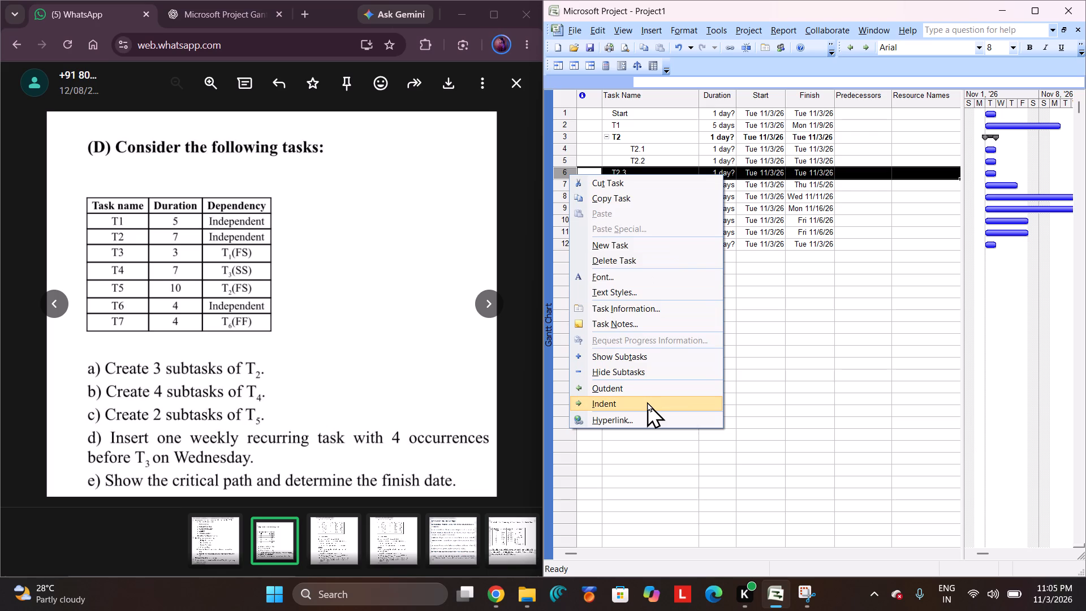
pyautogui.click(642, 309)
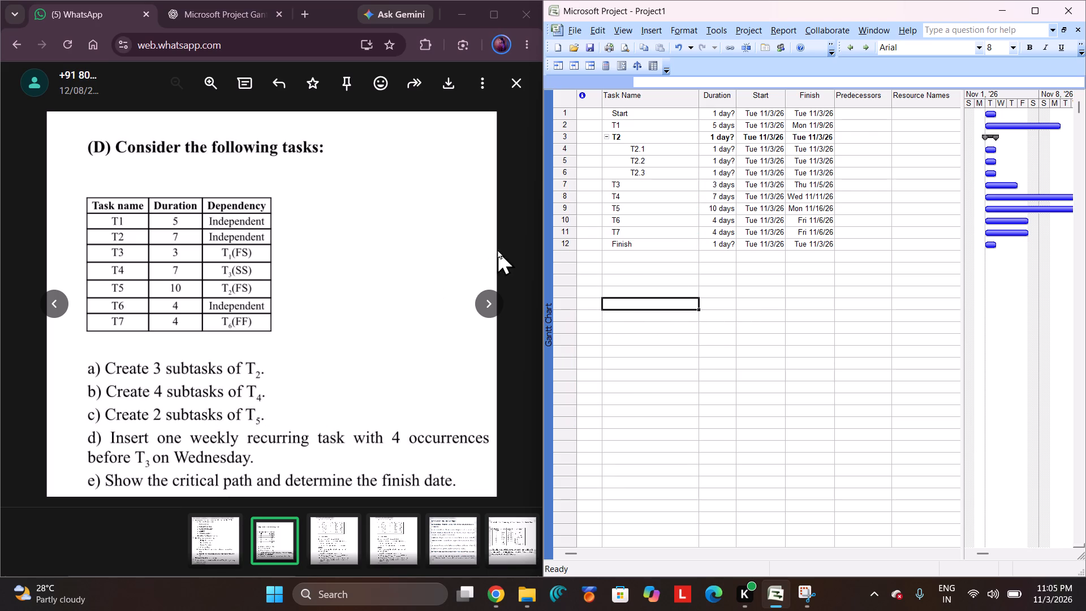
# Insert a new blank task row between T3 and T4.
pyautogui.click(577, 201)
pyautogui.rightClick(577, 201)
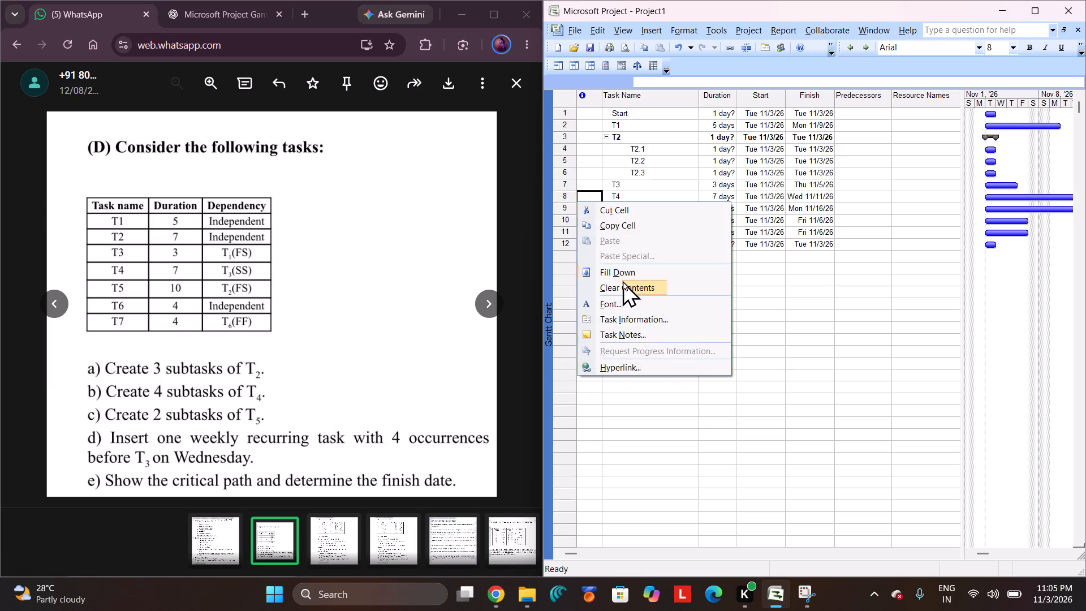
pyautogui.click(757, 214)
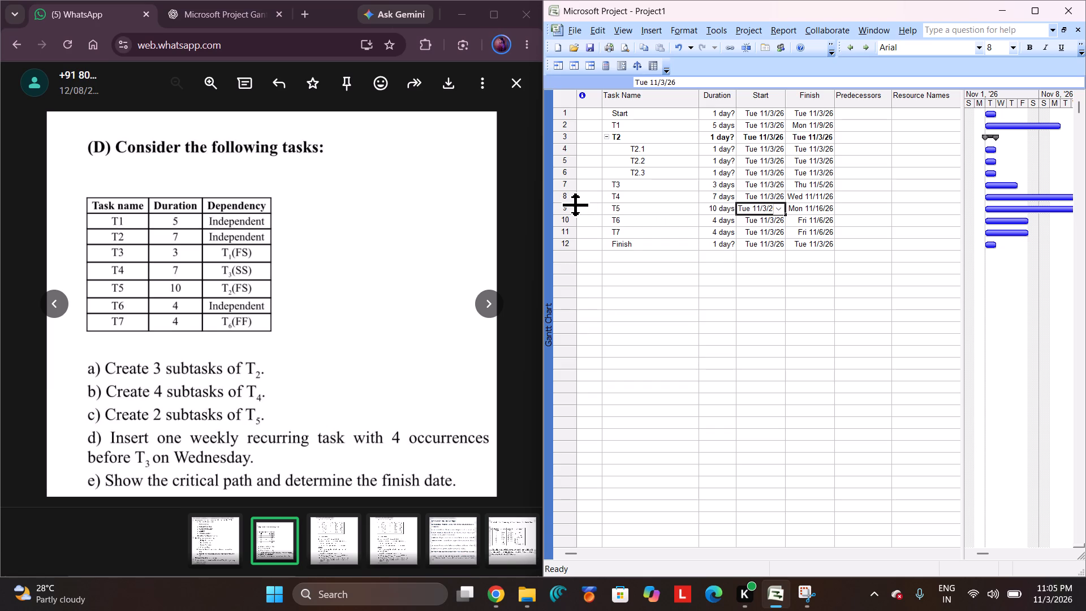
pyautogui.click(575, 204)
pyautogui.rightClick(572, 201)
pyautogui.click(611, 267)
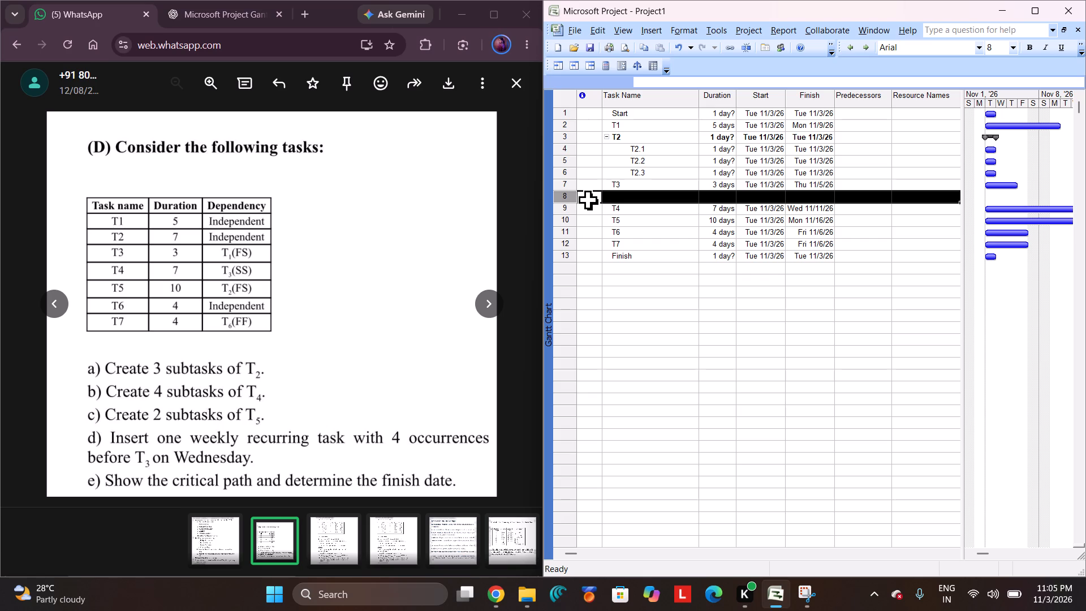
# Insert three new blank task rows between T4 and T5.
pyautogui.click(578, 202)
pyautogui.rightClick(578, 202)
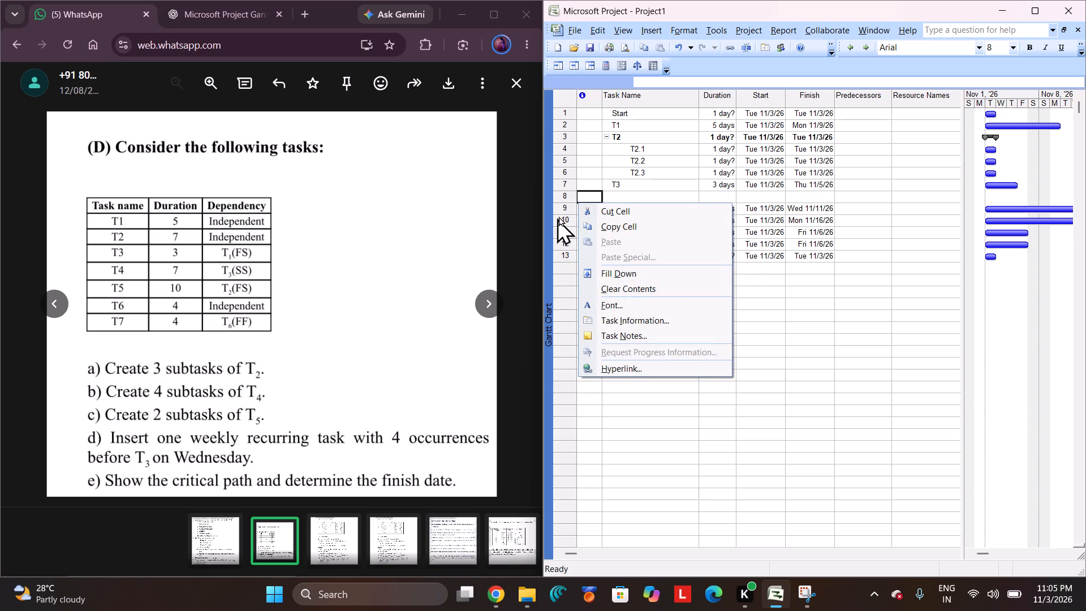
pyautogui.click(559, 216)
pyautogui.rightClick(562, 215)
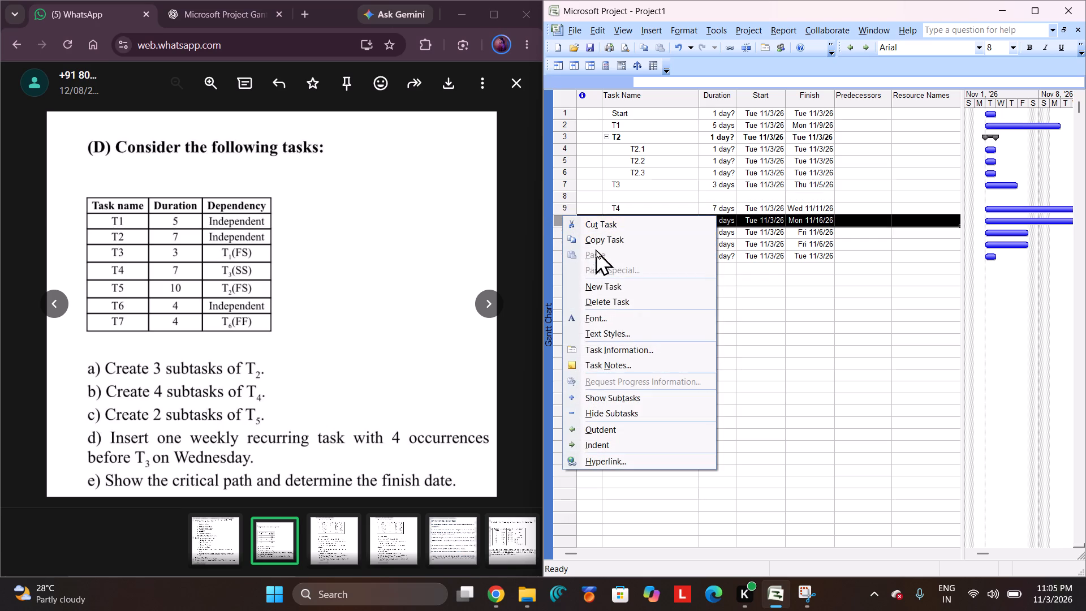
pyautogui.click(615, 290)
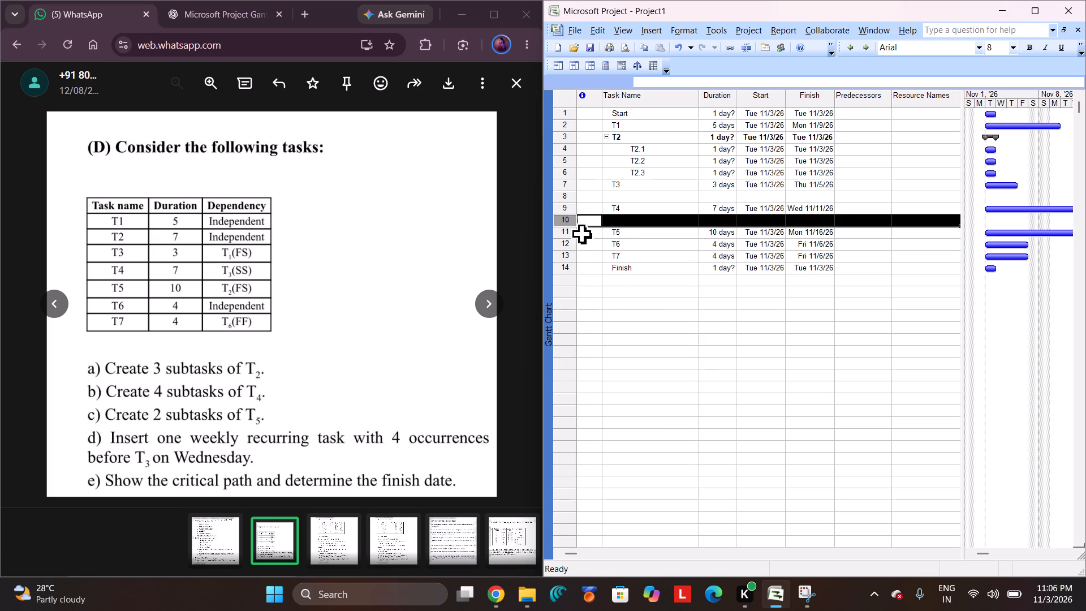
pyautogui.rightClick(571, 215)
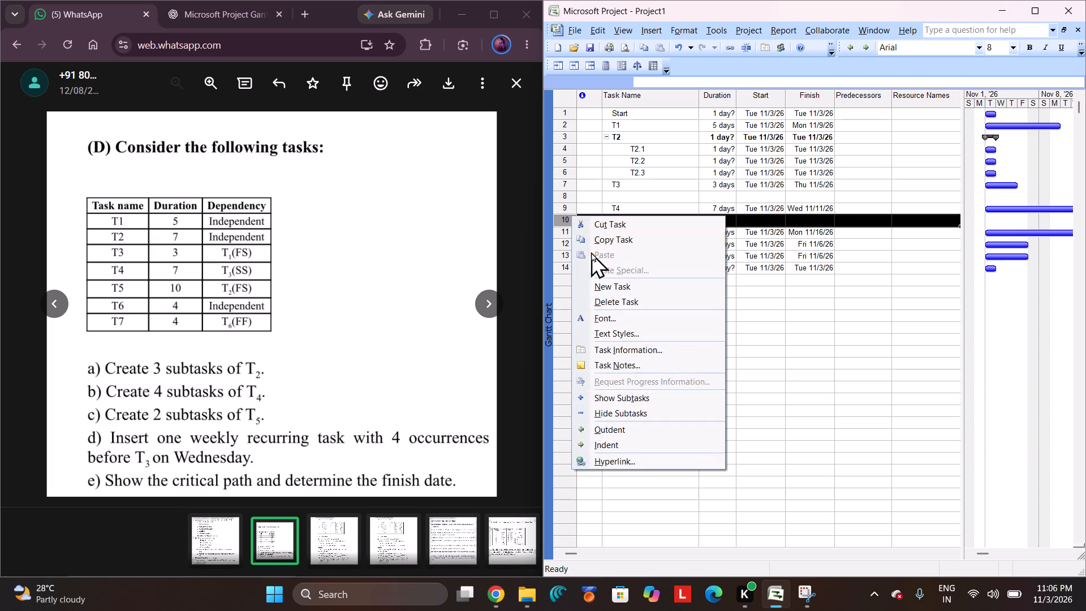
pyautogui.click(610, 285)
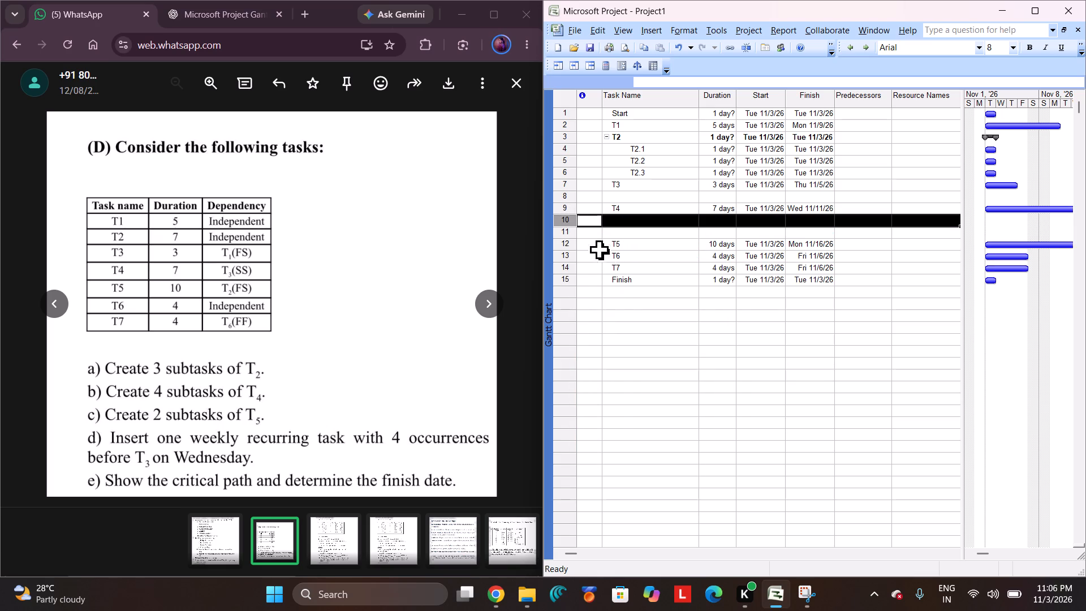
pyautogui.rightClick(576, 218)
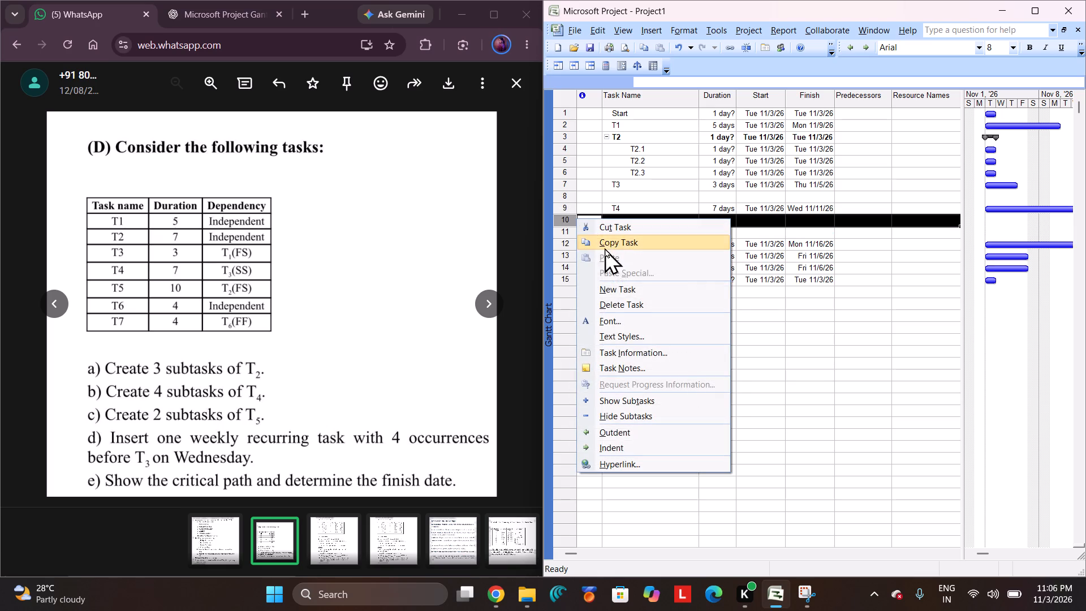
pyautogui.click(618, 287)
# Name the blank row below T3 as T4, rename the existing 7-day T4 as T4.1, and name the three blank rows T4.2, T4.3 and T4.4.
pyautogui.click(619, 195)
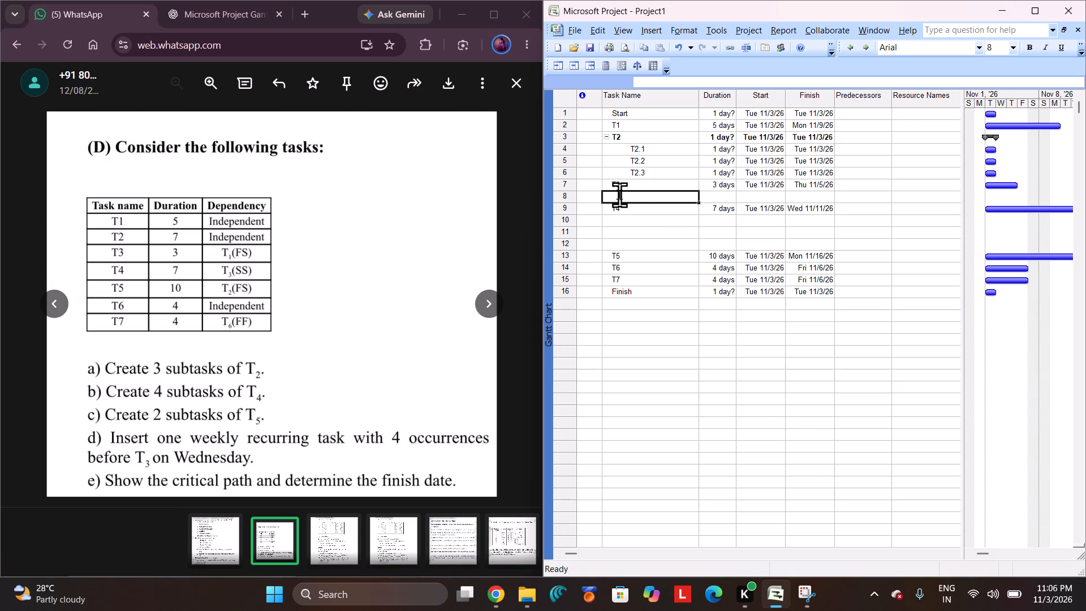
pyautogui.write('T4')
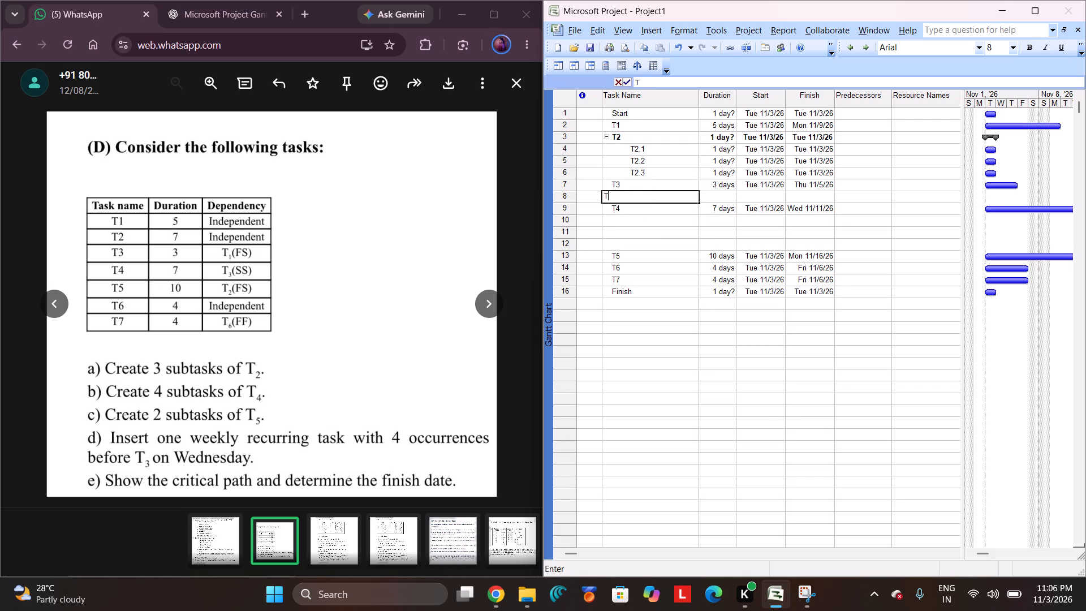
pyautogui.press('Down')
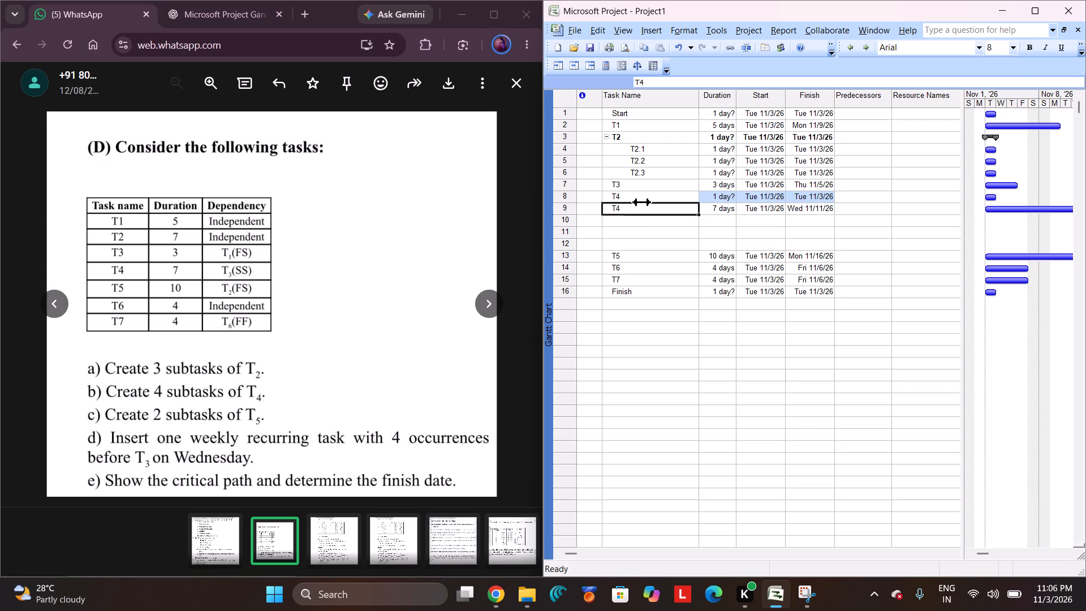
pyautogui.write('T4')
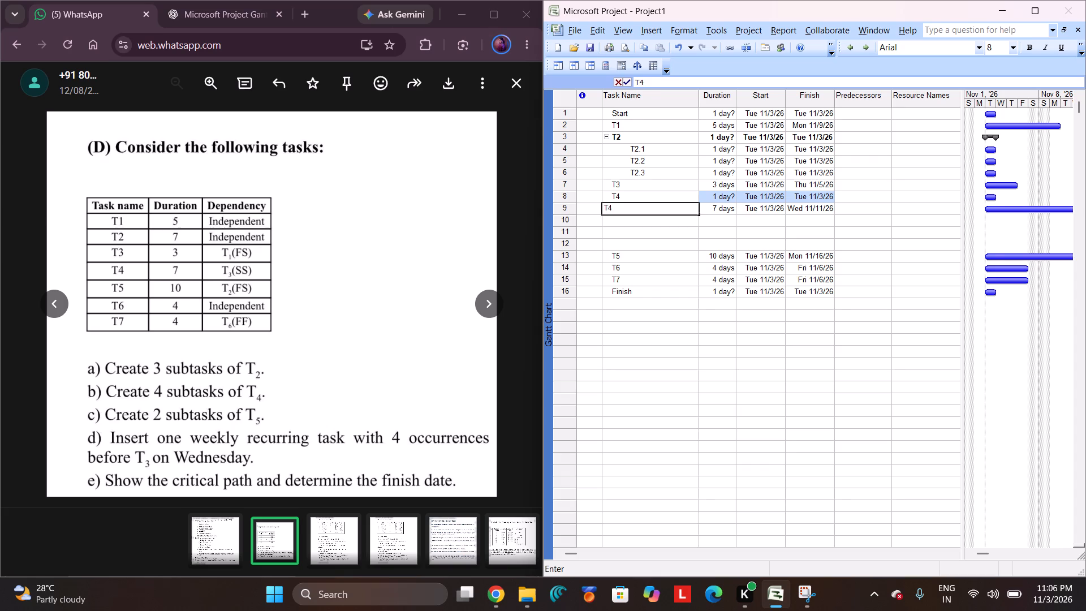
pyautogui.write('.1')
pyautogui.press('Down')
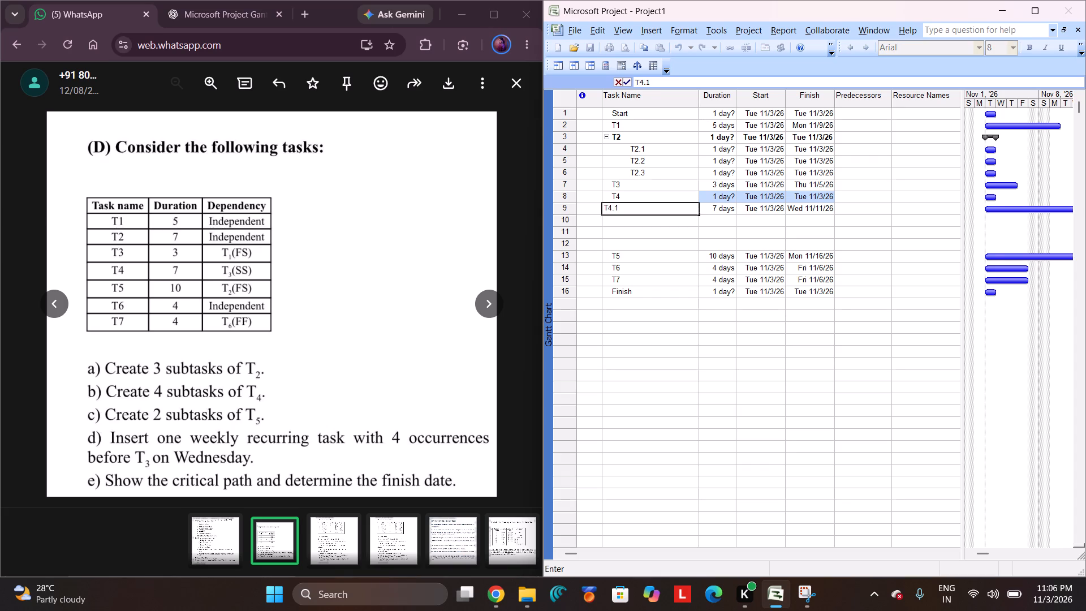
pyautogui.press('t')
pyautogui.write('4.2')
pyautogui.press('Down')
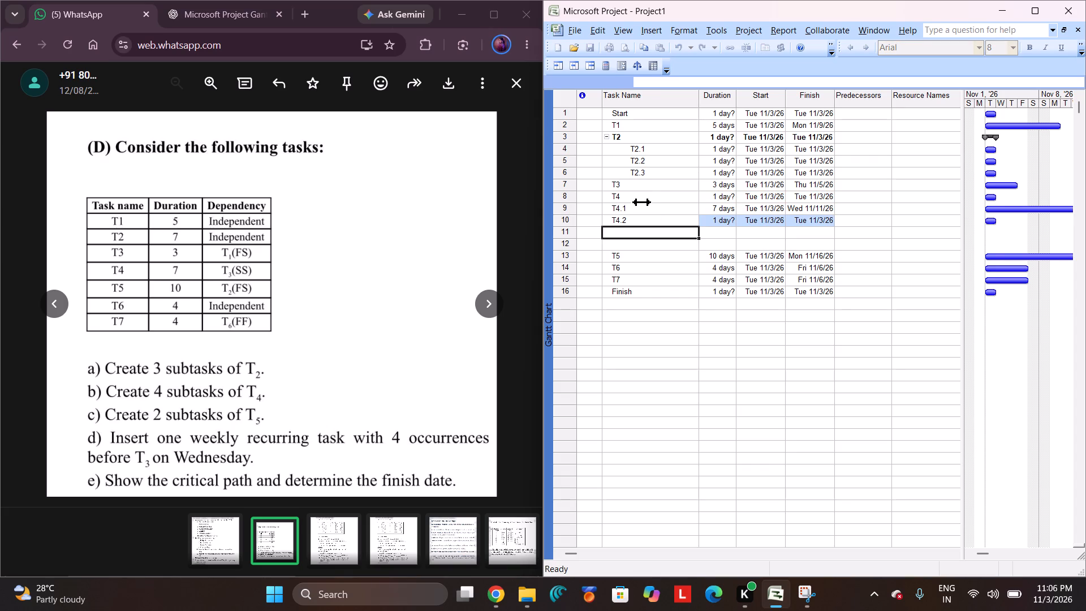
pyautogui.press('t')
pyautogui.write('4.3')
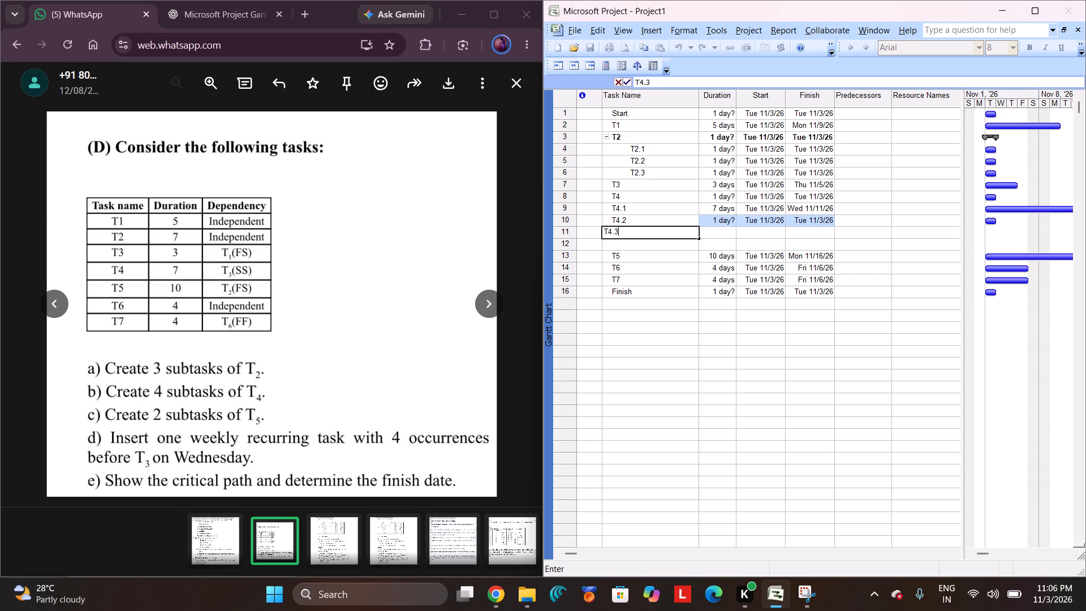
pyautogui.press('Down')
pyautogui.write('T4.4')
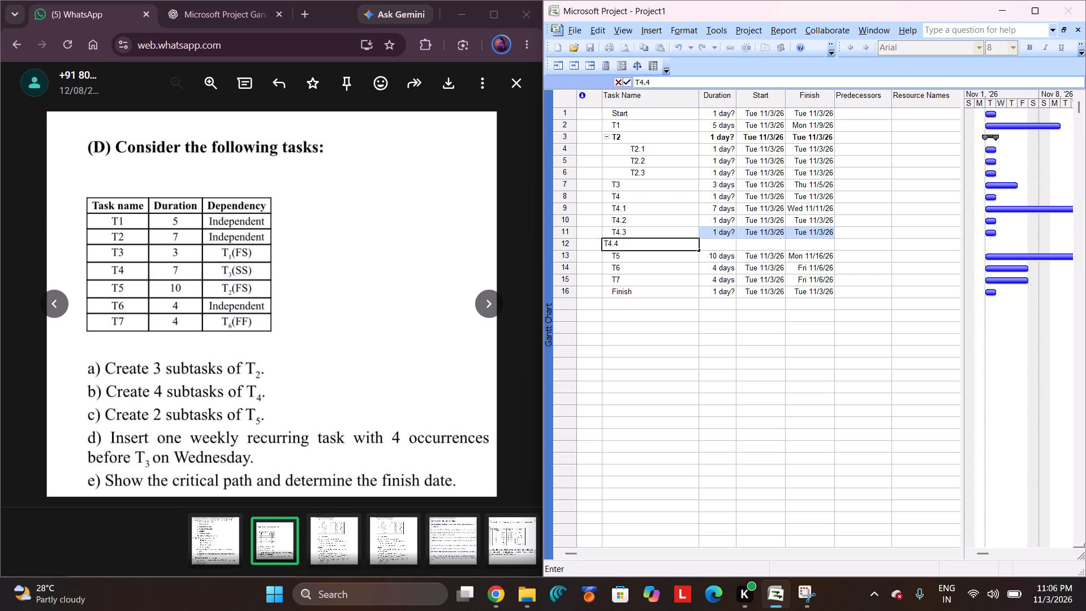
# Indent tasks T4.1, T4.2 and T4.3 to make them subtasks of T4.
pyautogui.click(567, 206)
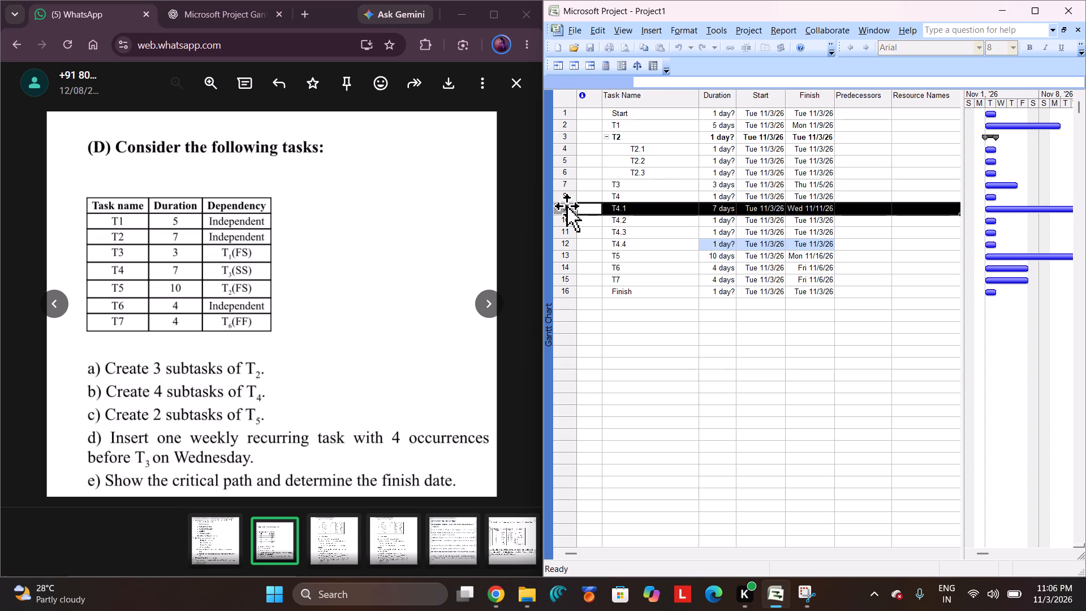
pyautogui.rightClick(567, 205)
pyautogui.click(632, 435)
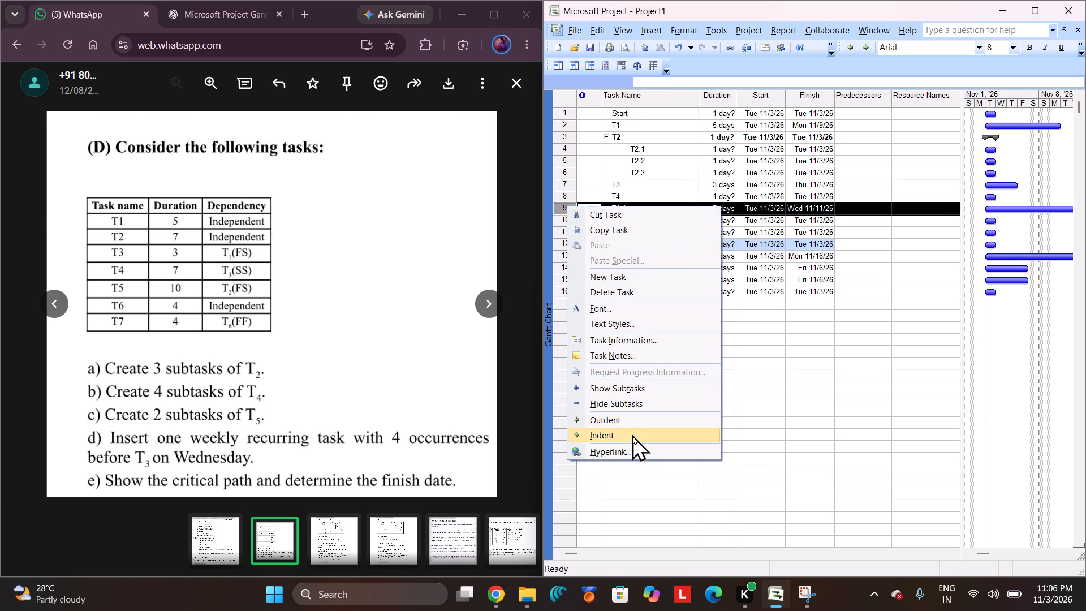
pyautogui.click(574, 222)
pyautogui.rightClick(574, 222)
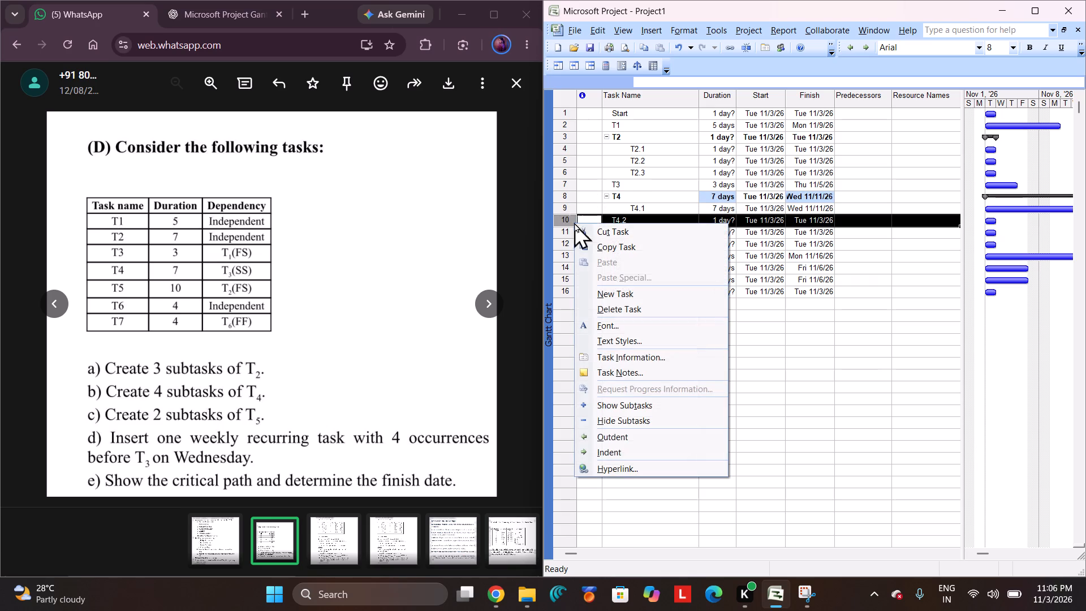
pyautogui.click(645, 453)
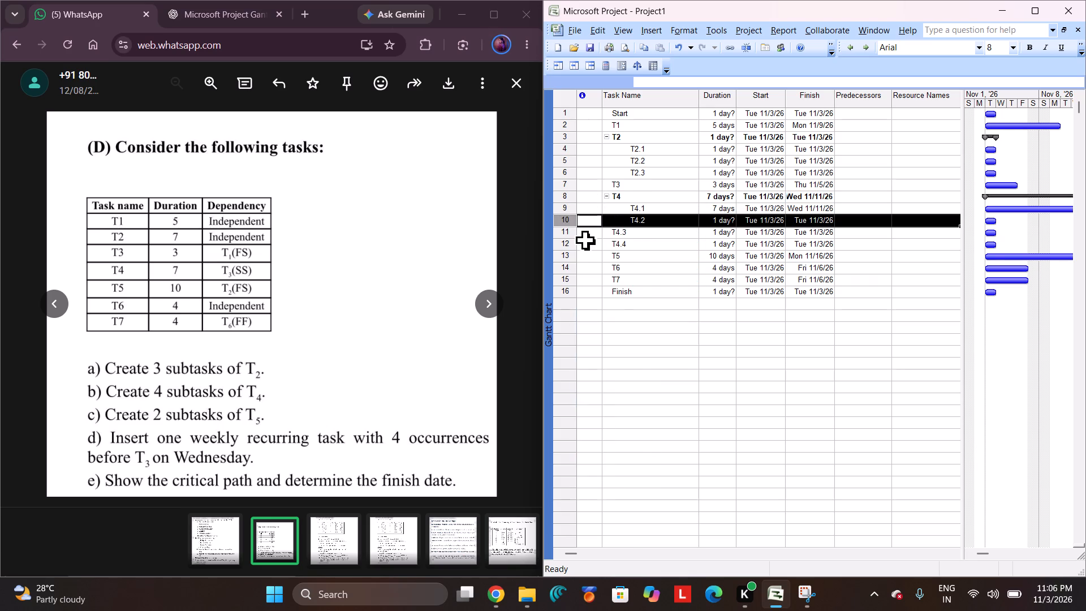
pyautogui.click(576, 235)
pyautogui.rightClick(576, 235)
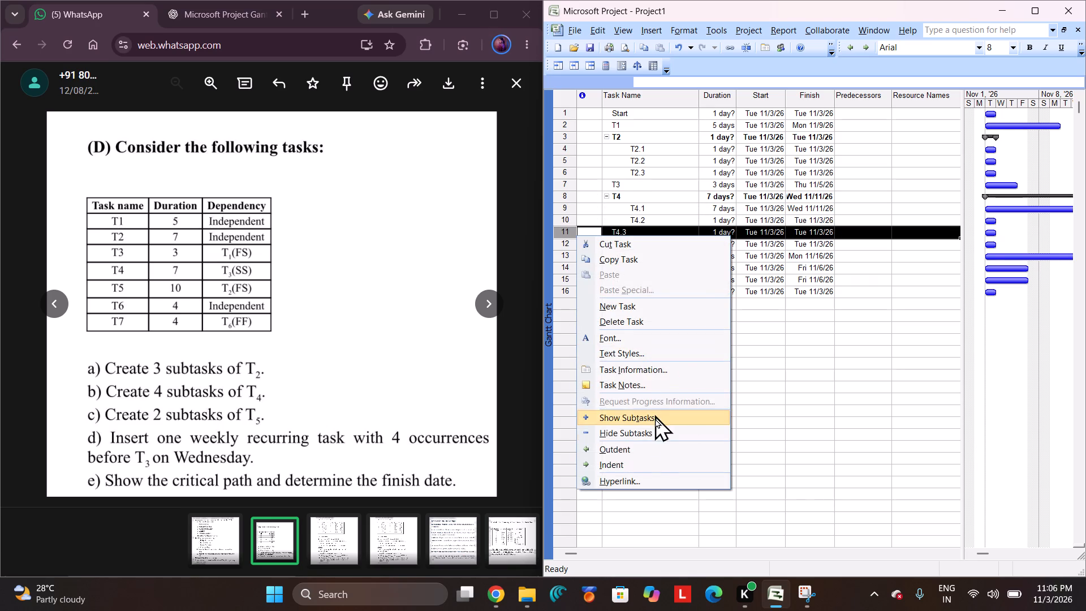
# Indent tasks T4.3 and T4.4 to make them subtasks of T4.
pyautogui.click(654, 462)
pyautogui.click(573, 245)
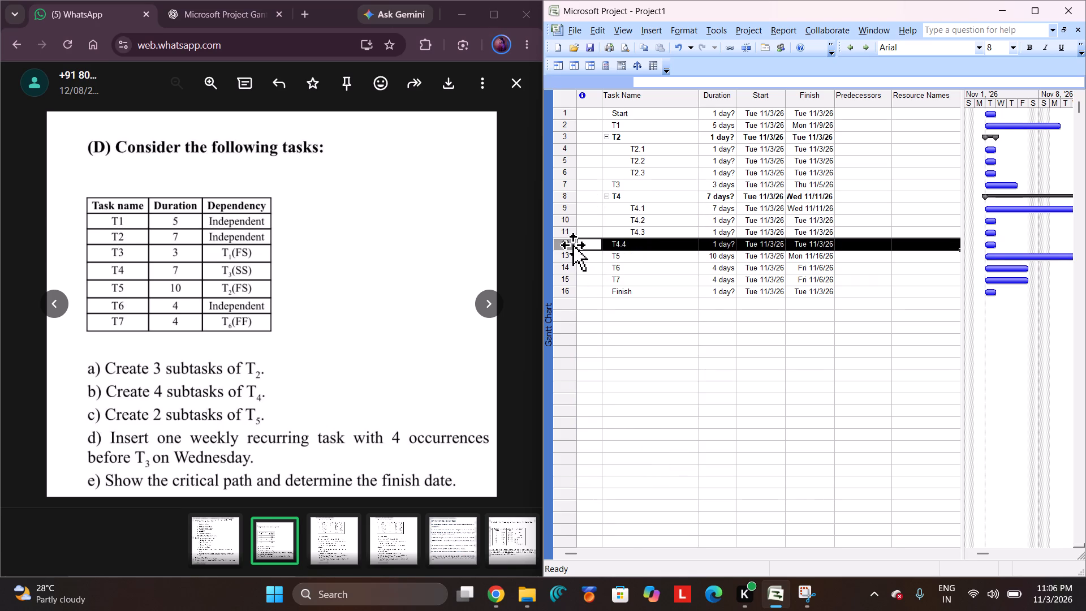
pyautogui.rightClick(573, 245)
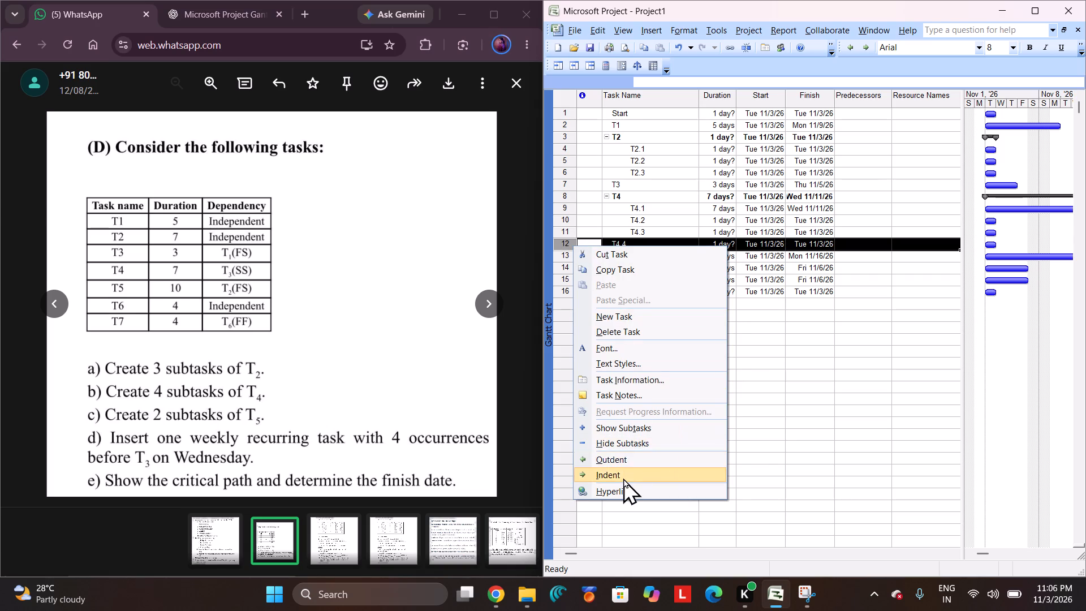
pyautogui.click(623, 480)
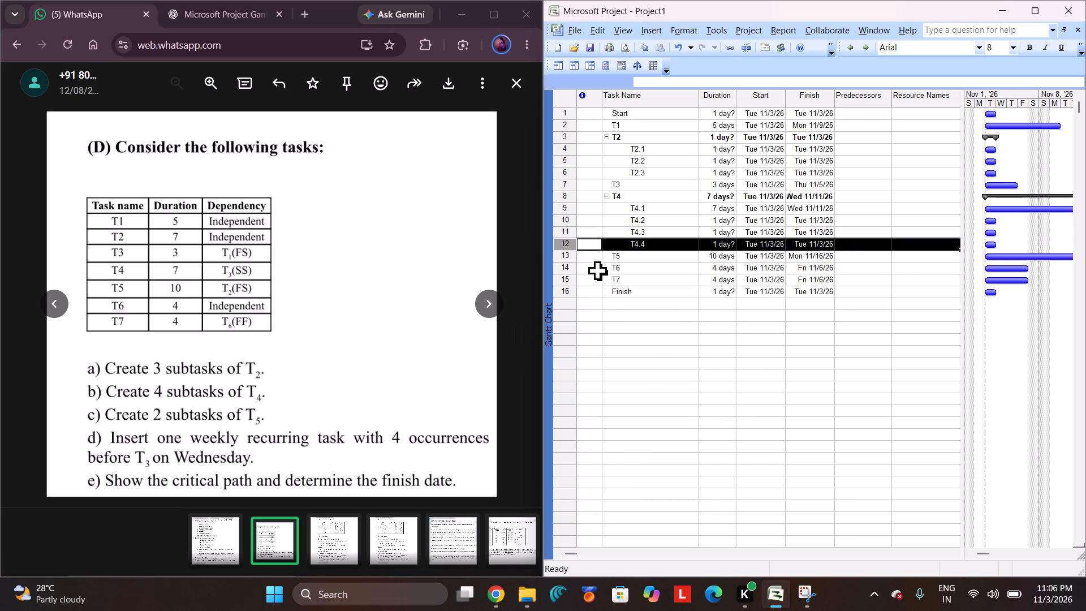
# Insert two new blank task rows between T4.4 and T5.
pyautogui.click(571, 261)
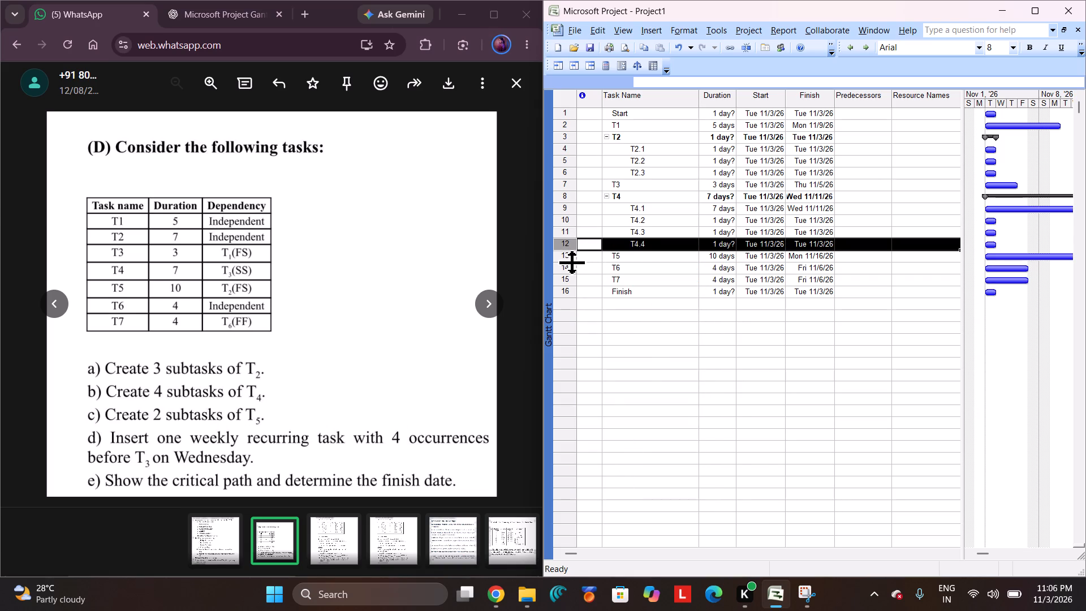
pyautogui.rightClick(571, 261)
pyautogui.click(559, 283)
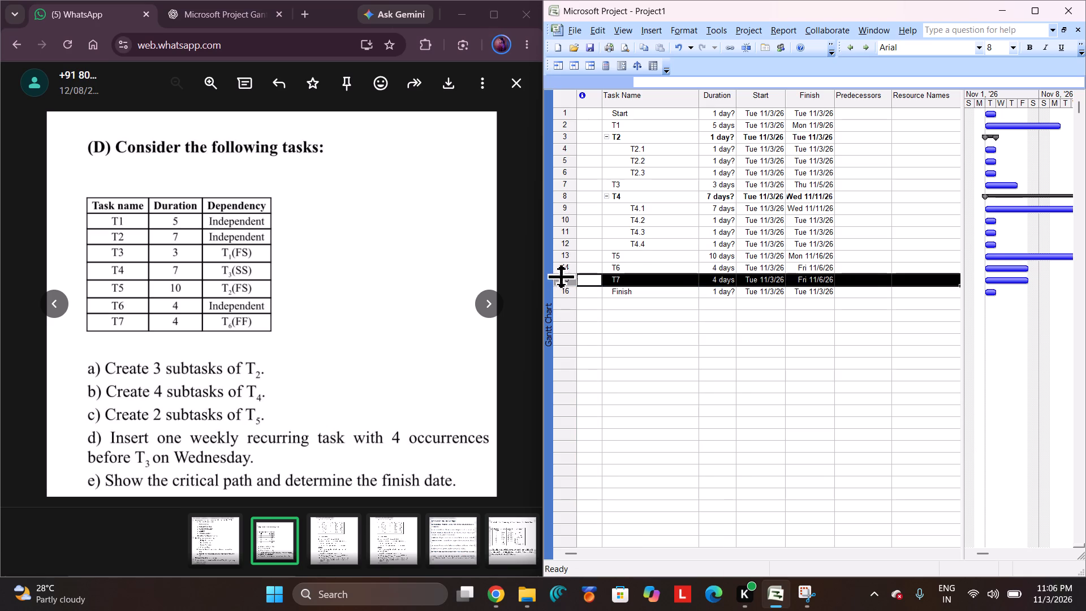
pyautogui.click(570, 261)
pyautogui.rightClick(571, 260)
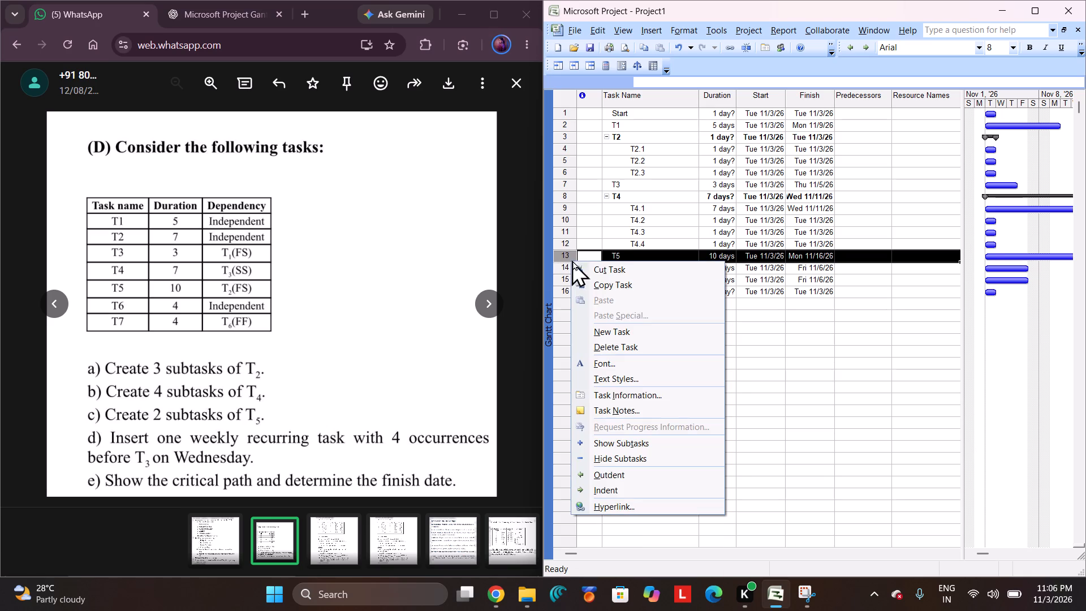
pyautogui.click(628, 333)
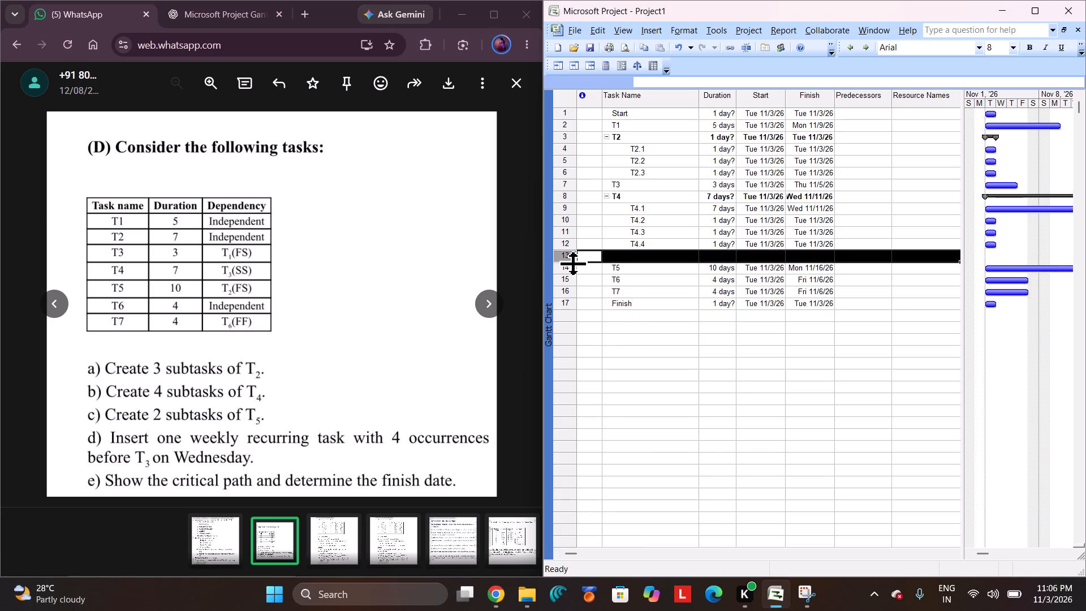
pyautogui.rightClick(572, 263)
pyautogui.click(625, 331)
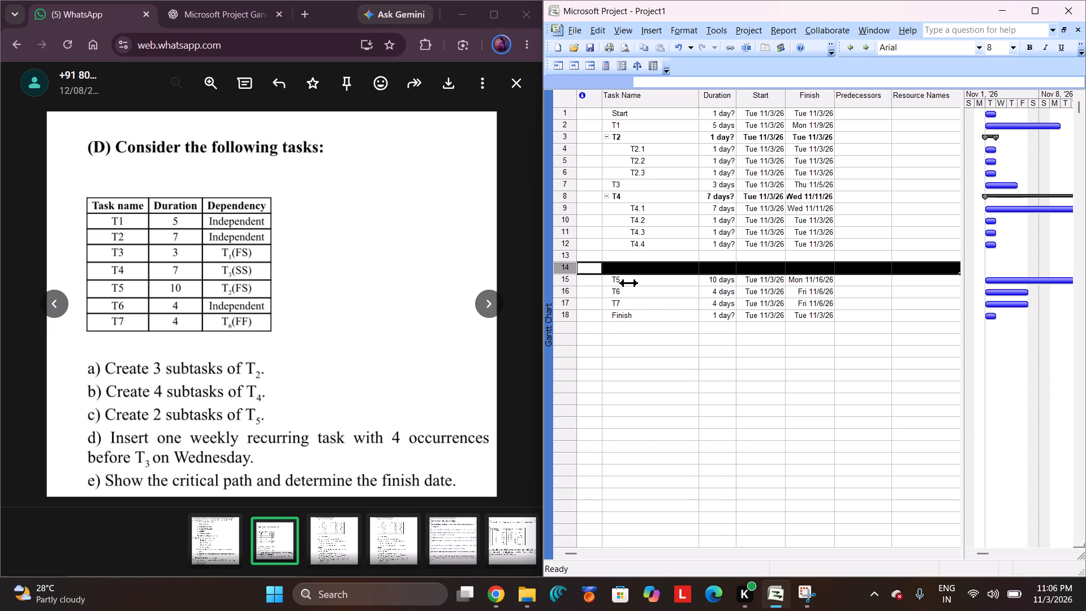
# Name the two blank rows below T4.4 as T5 and T5.1, and rename the existing 10-day T5 as T5.2.
pyautogui.click(626, 259)
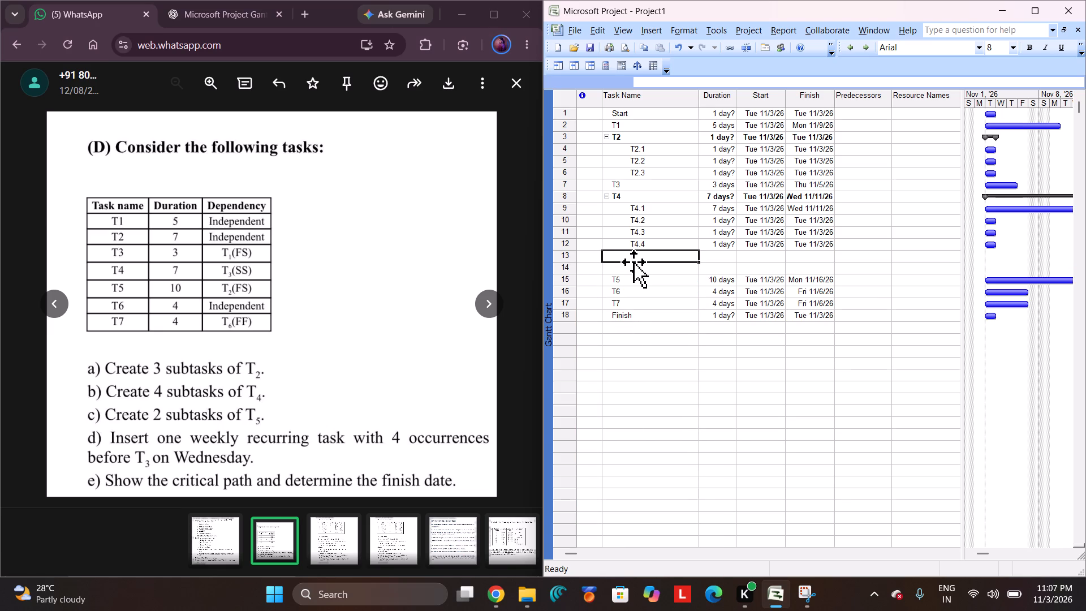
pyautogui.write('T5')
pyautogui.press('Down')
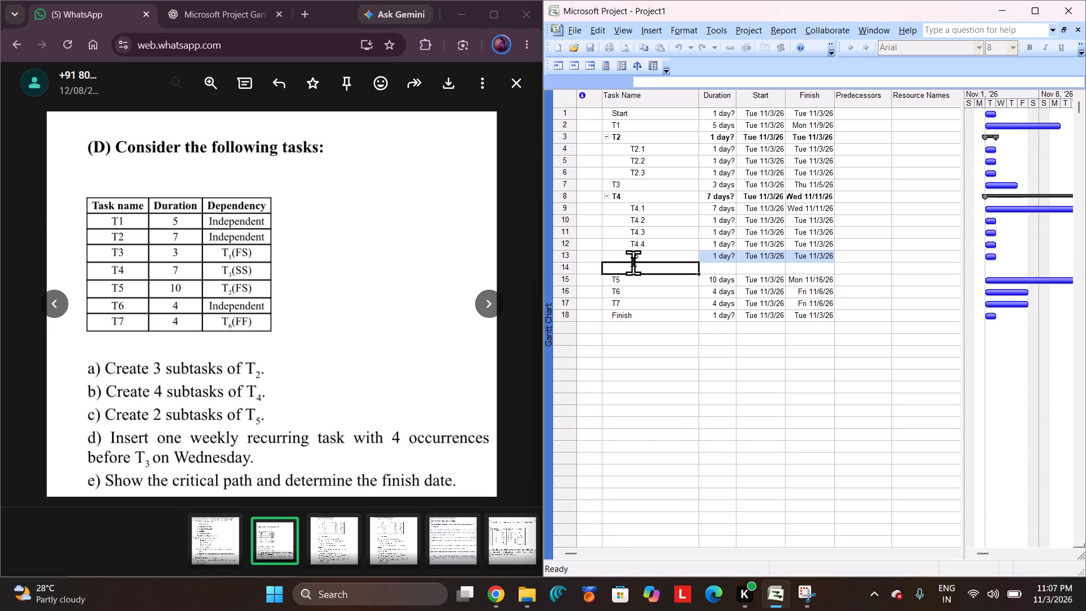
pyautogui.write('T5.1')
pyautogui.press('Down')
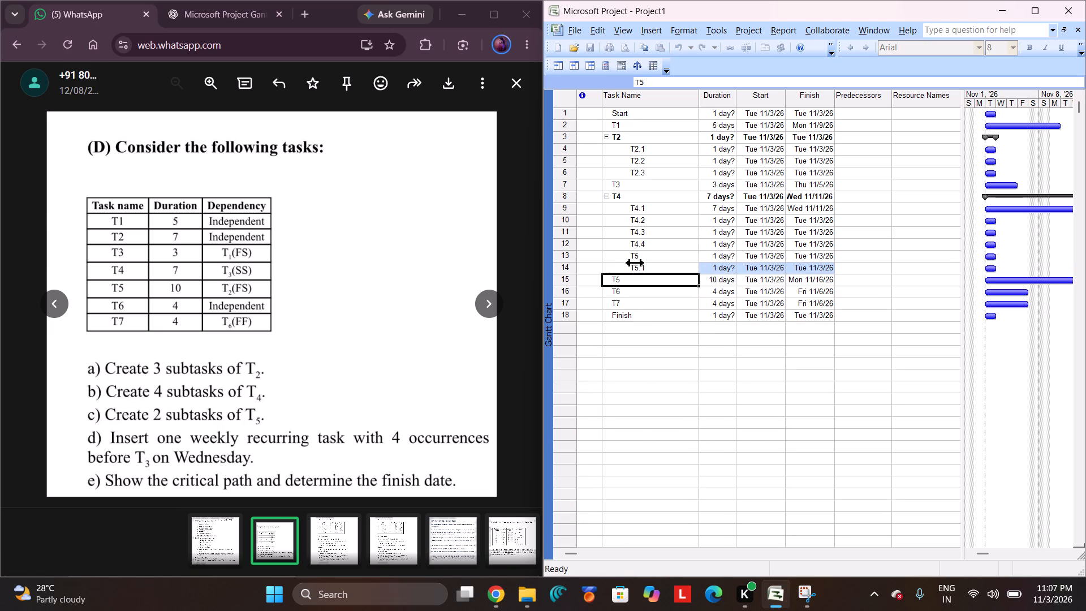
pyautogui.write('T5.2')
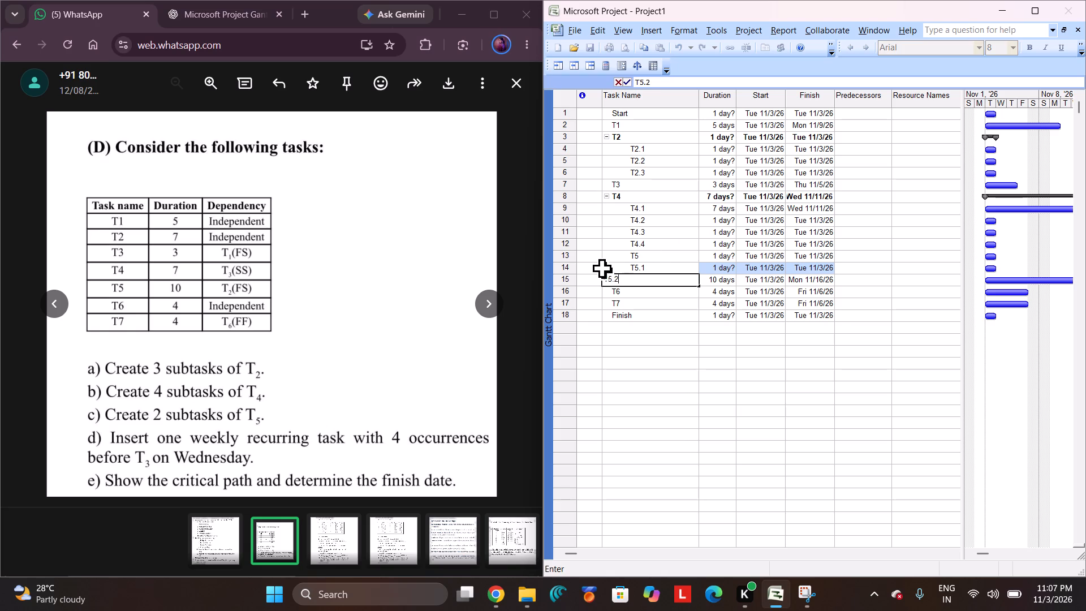
# Outdent task T5 one level so it becomes a summary task at the same level as T4.
pyautogui.click(614, 259)
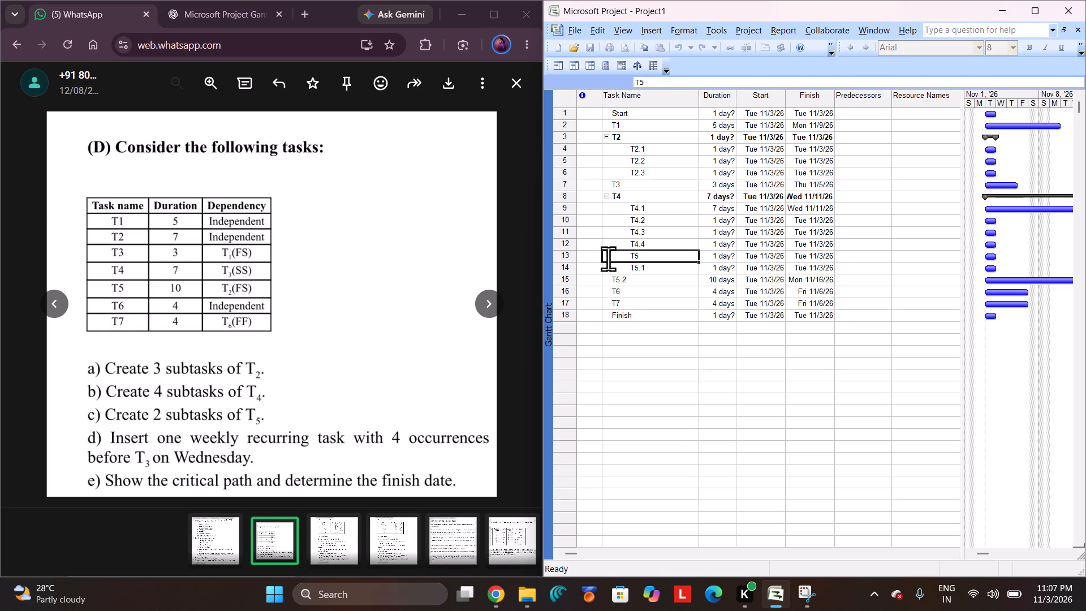
pyautogui.rightClick(564, 260)
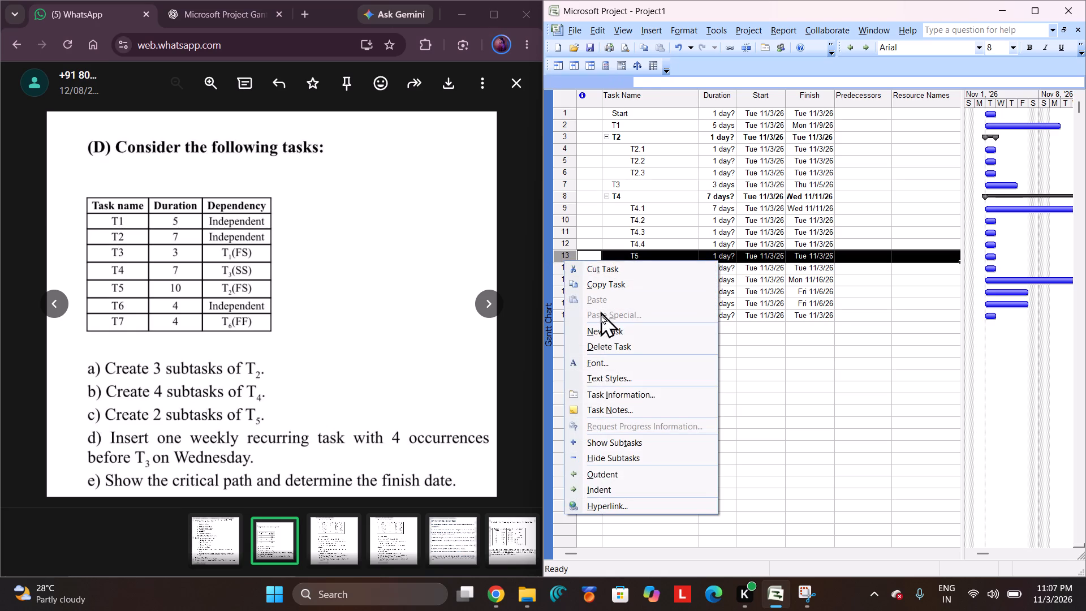
pyautogui.click(587, 475)
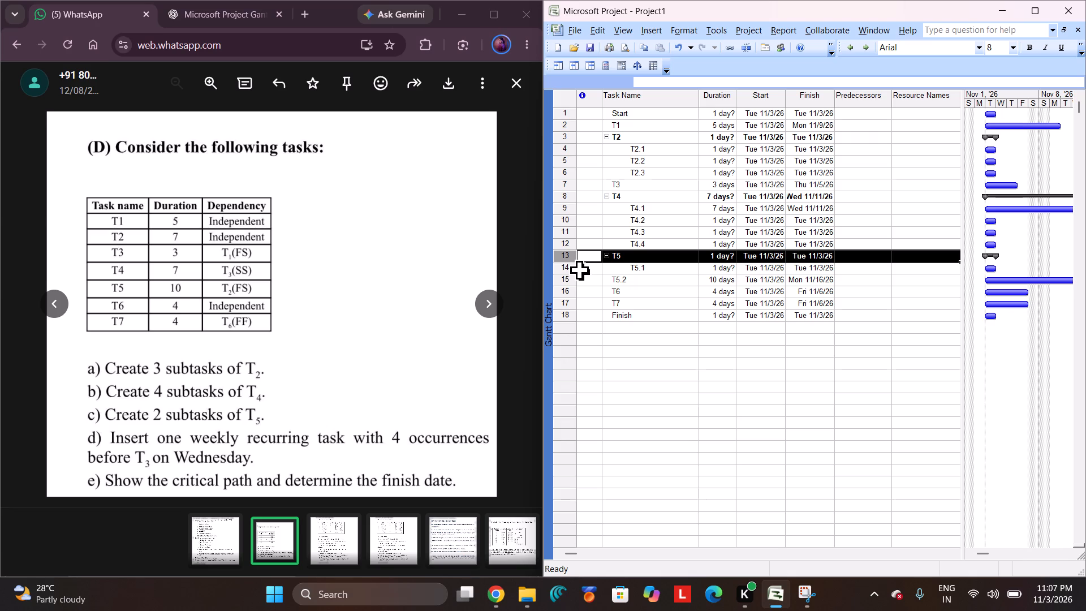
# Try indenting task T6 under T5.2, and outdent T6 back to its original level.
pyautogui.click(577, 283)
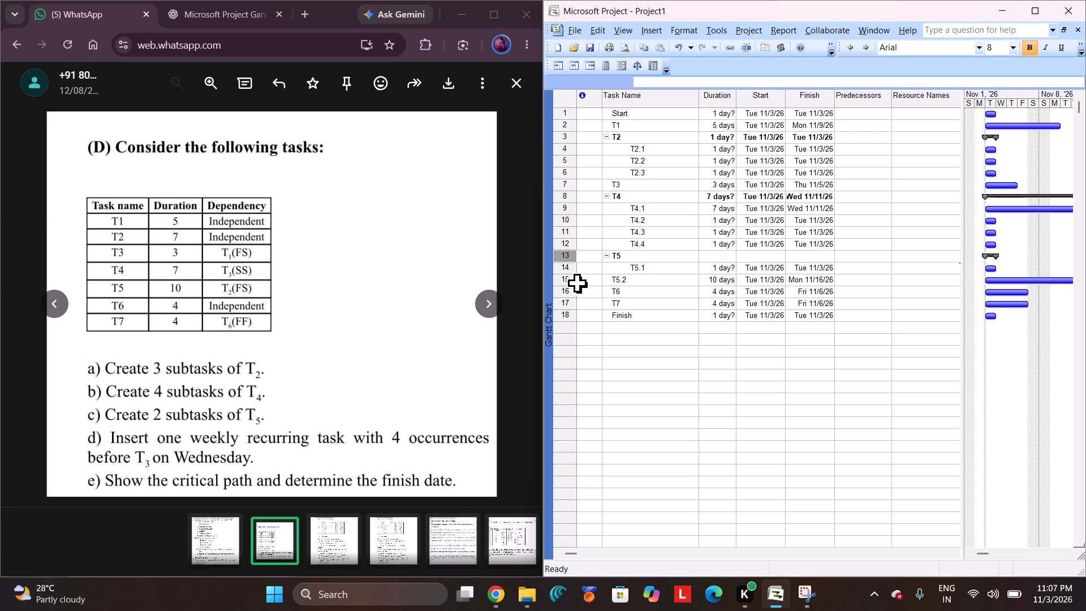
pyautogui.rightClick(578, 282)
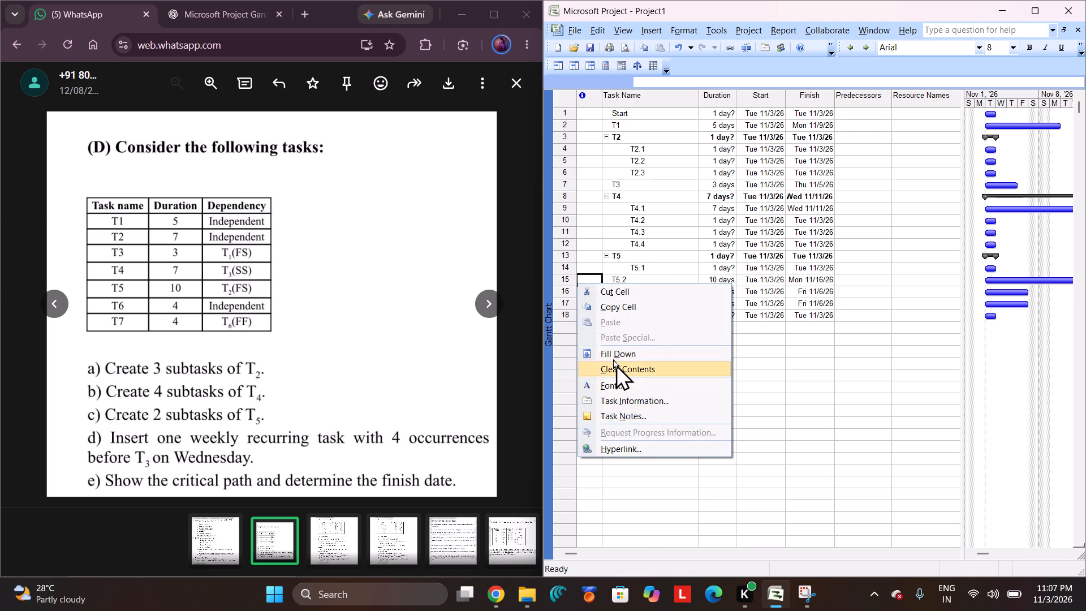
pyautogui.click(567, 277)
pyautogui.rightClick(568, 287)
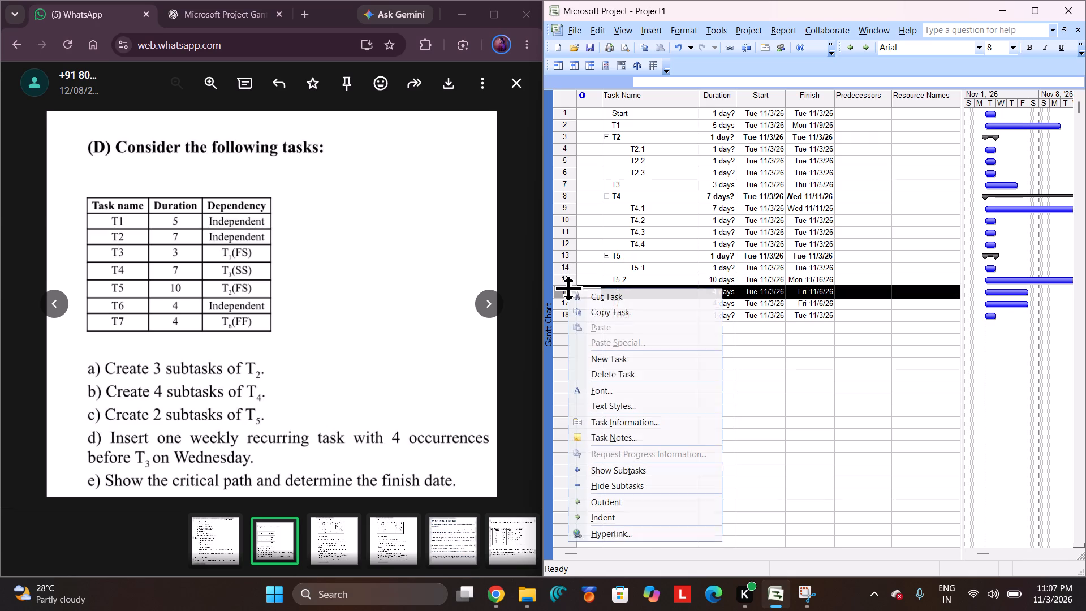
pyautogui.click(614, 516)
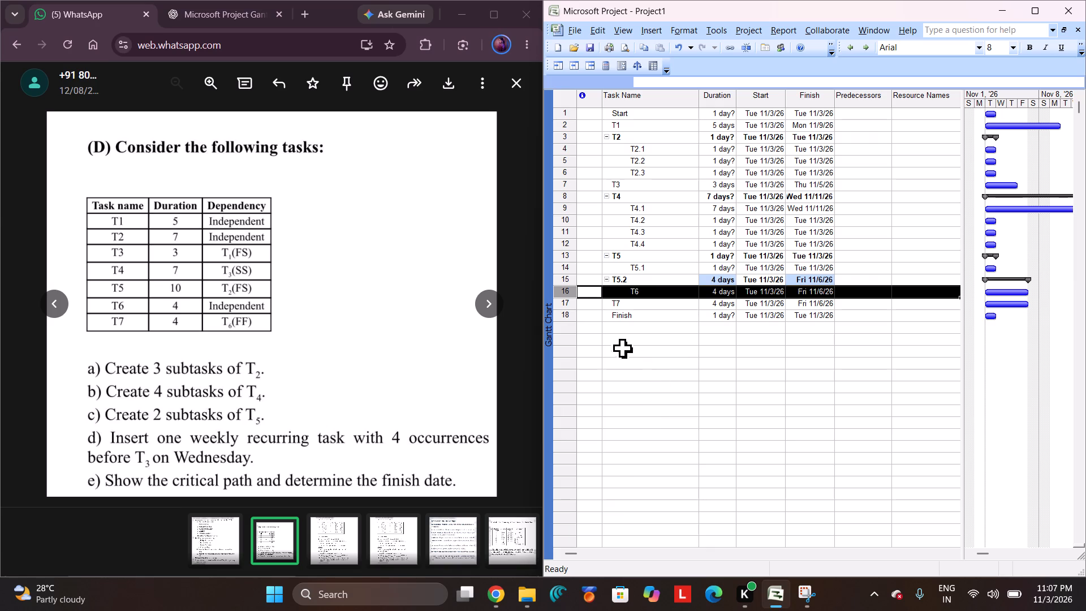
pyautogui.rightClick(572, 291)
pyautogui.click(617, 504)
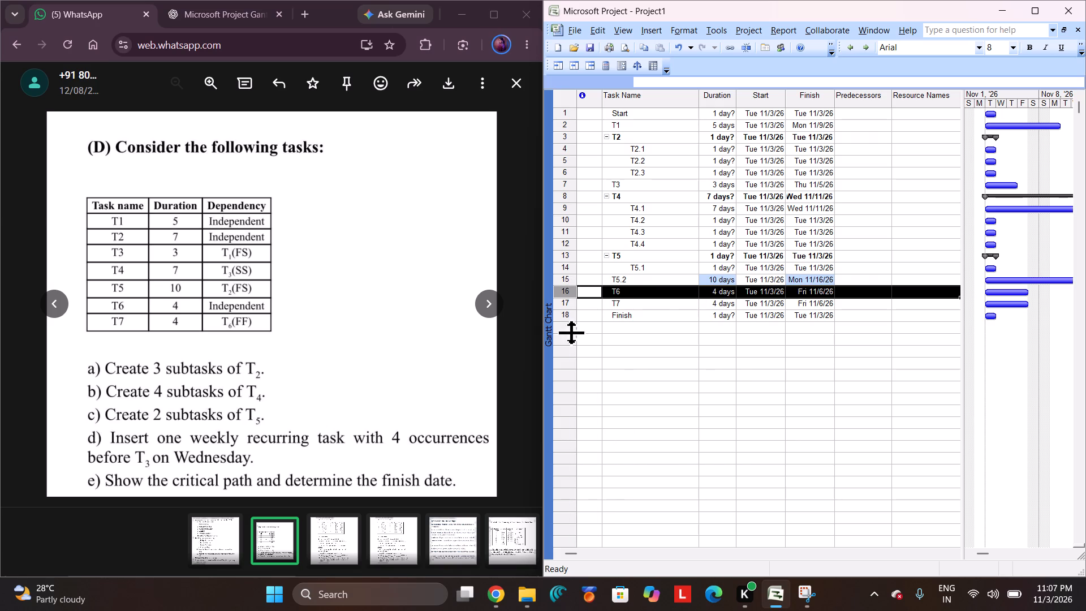
# Indent task T5.2 to make it the second subtask of T5.
pyautogui.click(573, 277)
pyautogui.rightClick(573, 277)
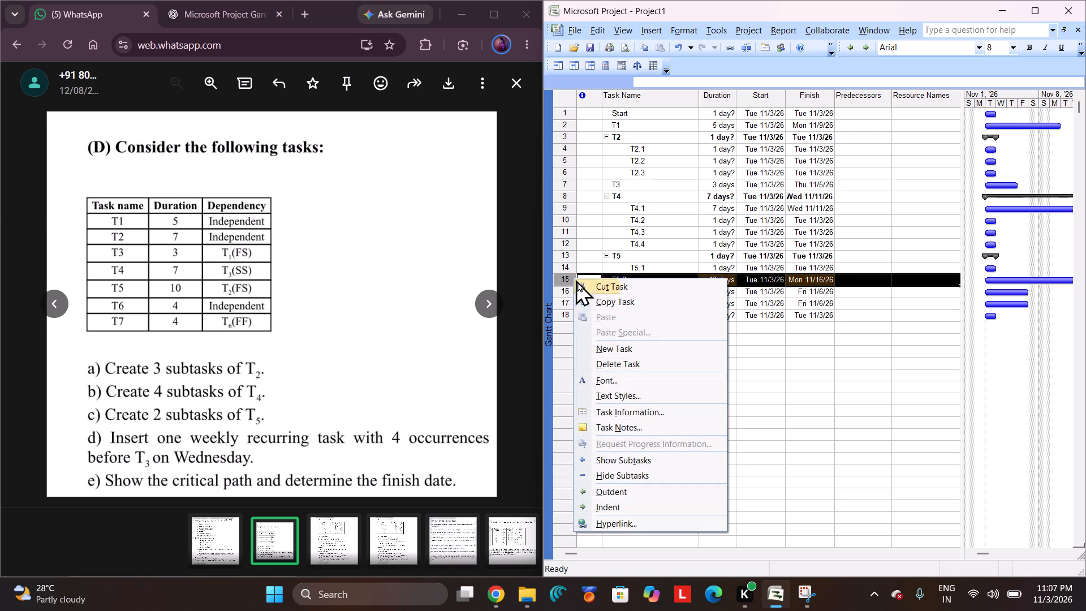
pyautogui.click(620, 504)
pyautogui.click(686, 386)
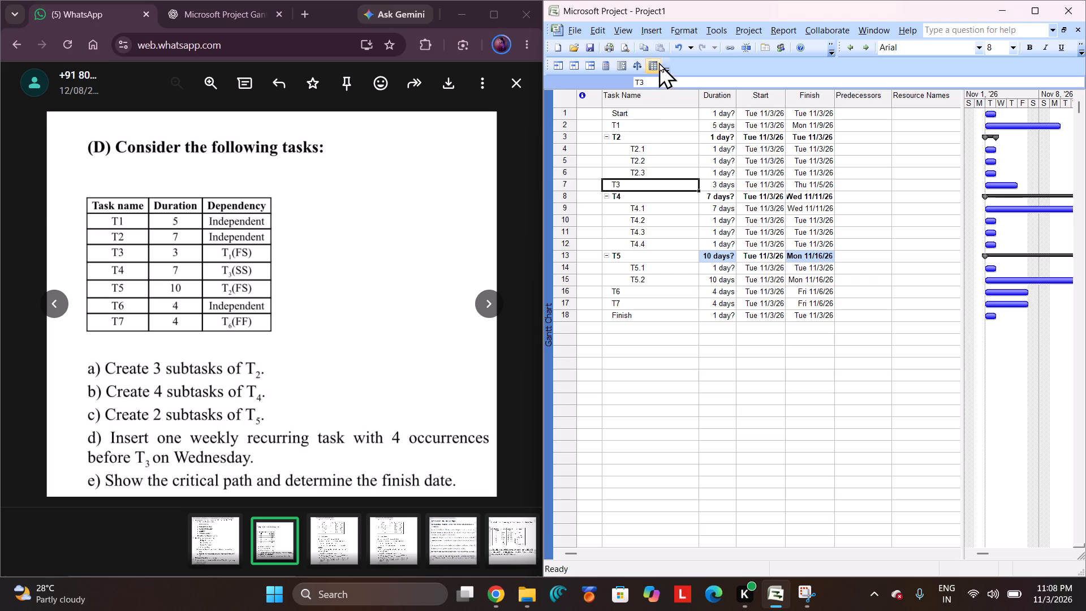
pyautogui.click(649, 33)
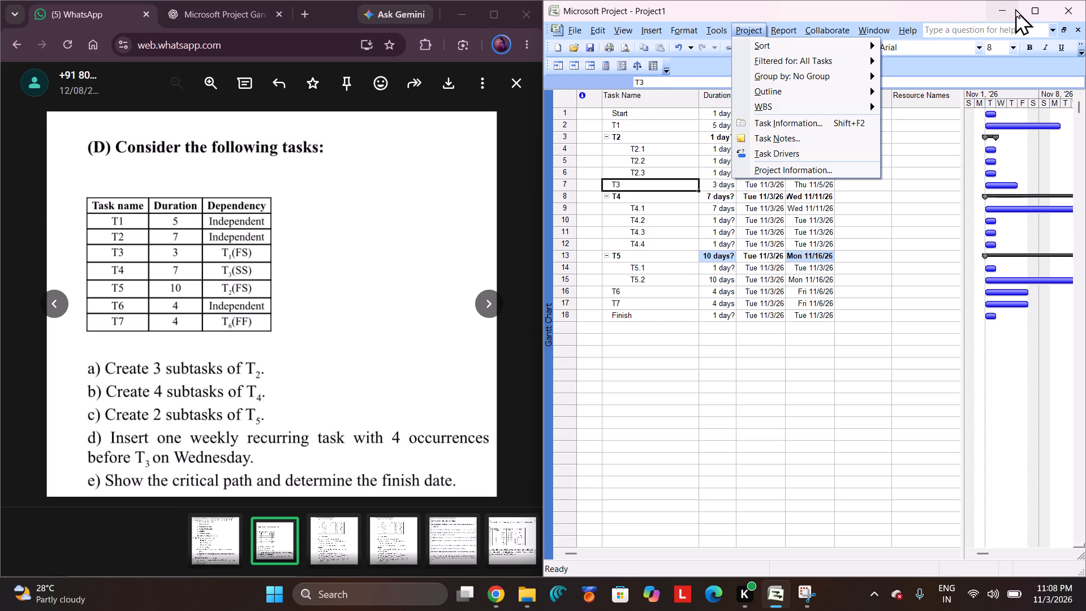
pyautogui.click(1029, 14)
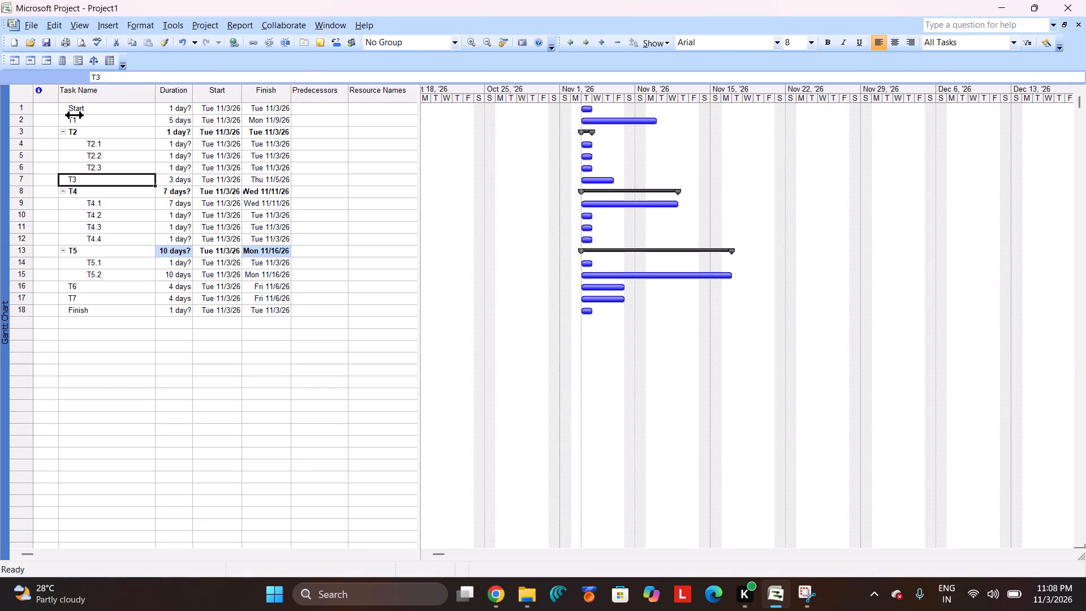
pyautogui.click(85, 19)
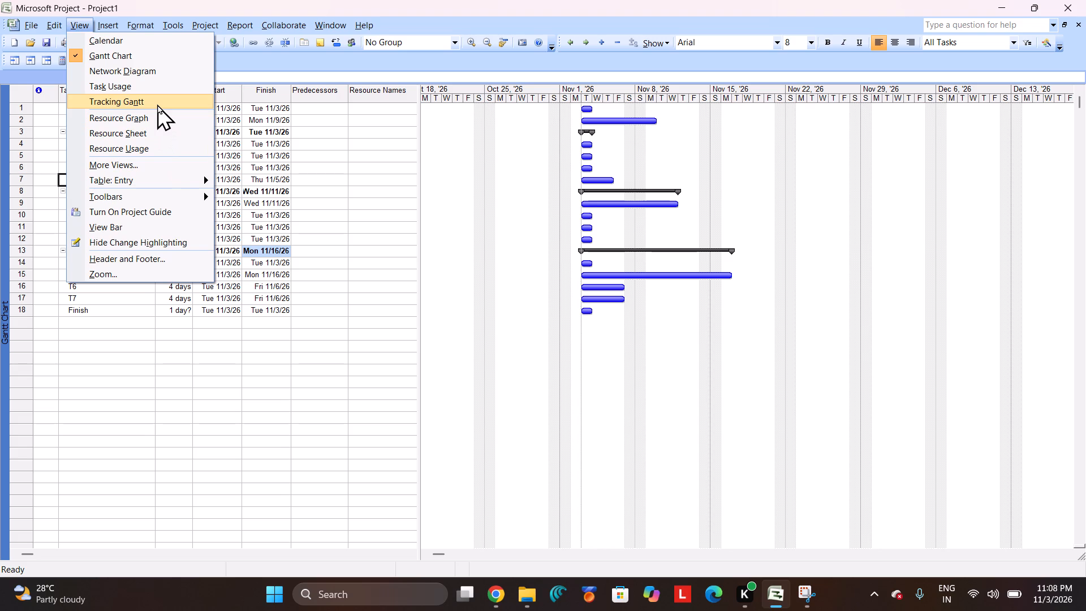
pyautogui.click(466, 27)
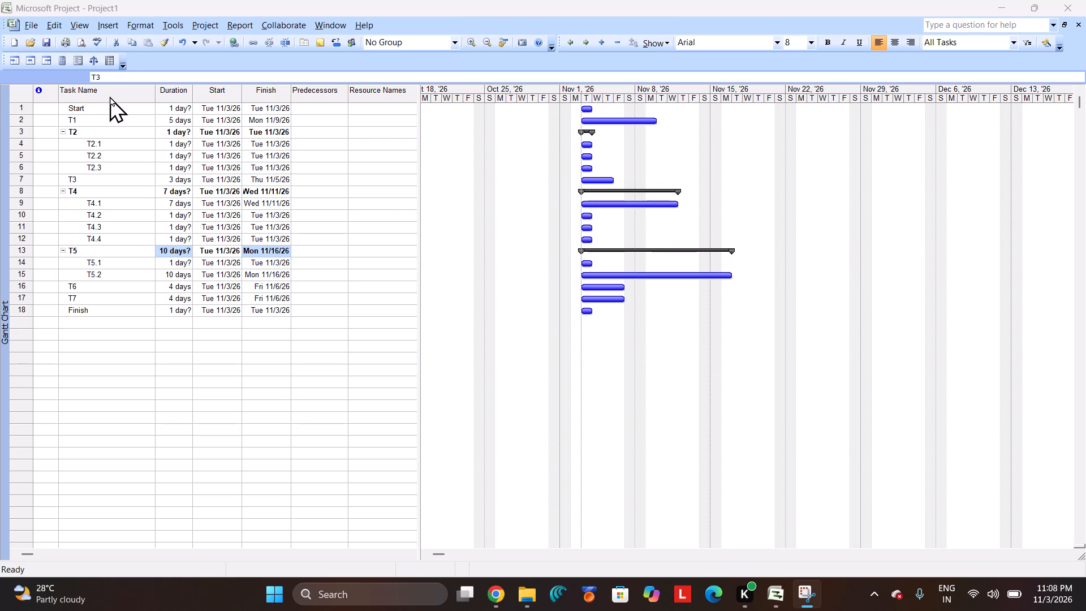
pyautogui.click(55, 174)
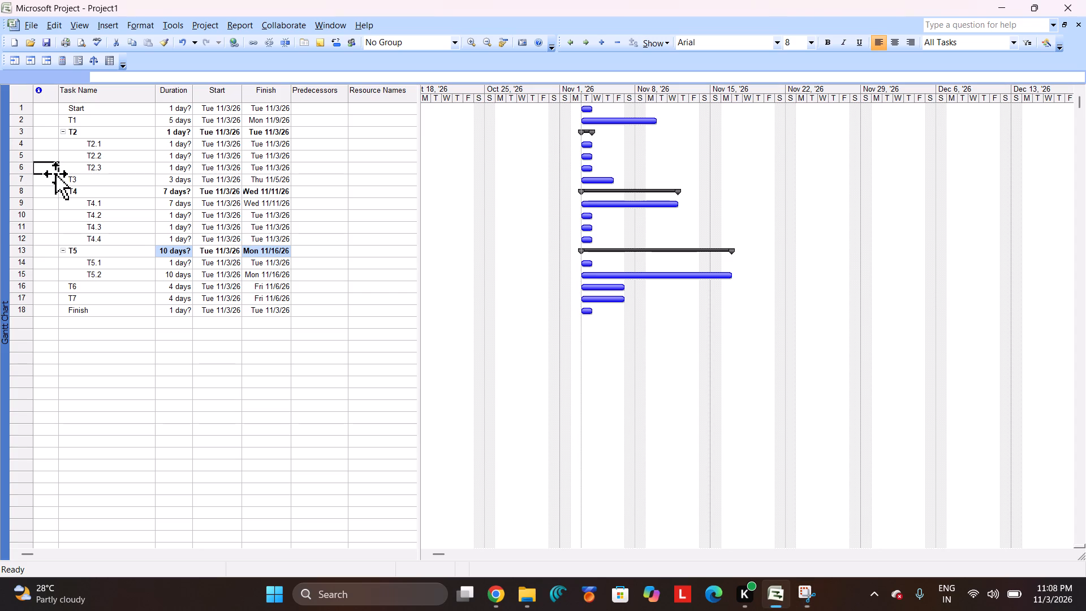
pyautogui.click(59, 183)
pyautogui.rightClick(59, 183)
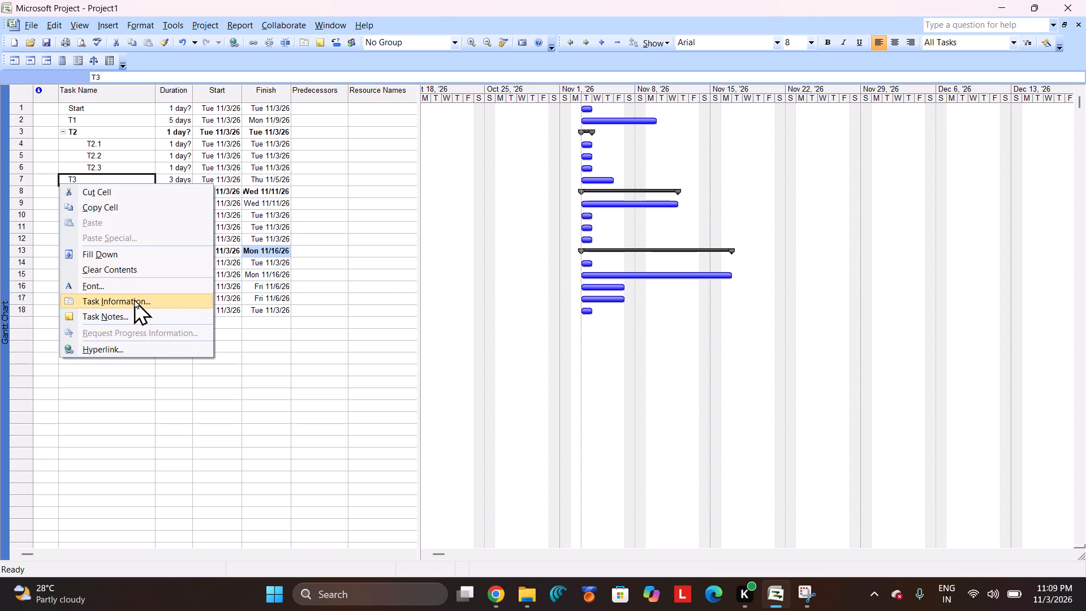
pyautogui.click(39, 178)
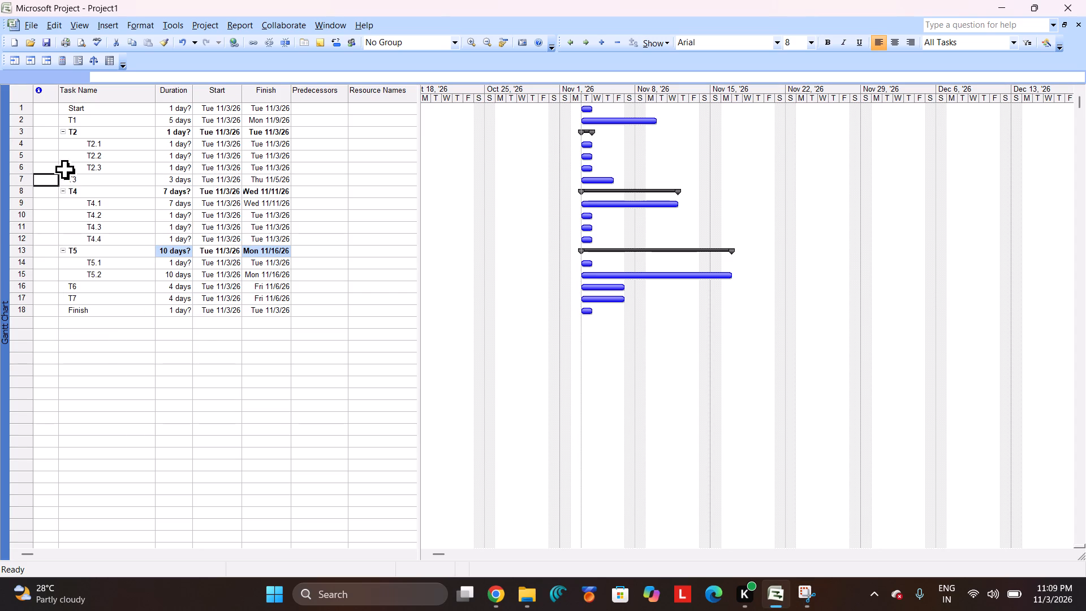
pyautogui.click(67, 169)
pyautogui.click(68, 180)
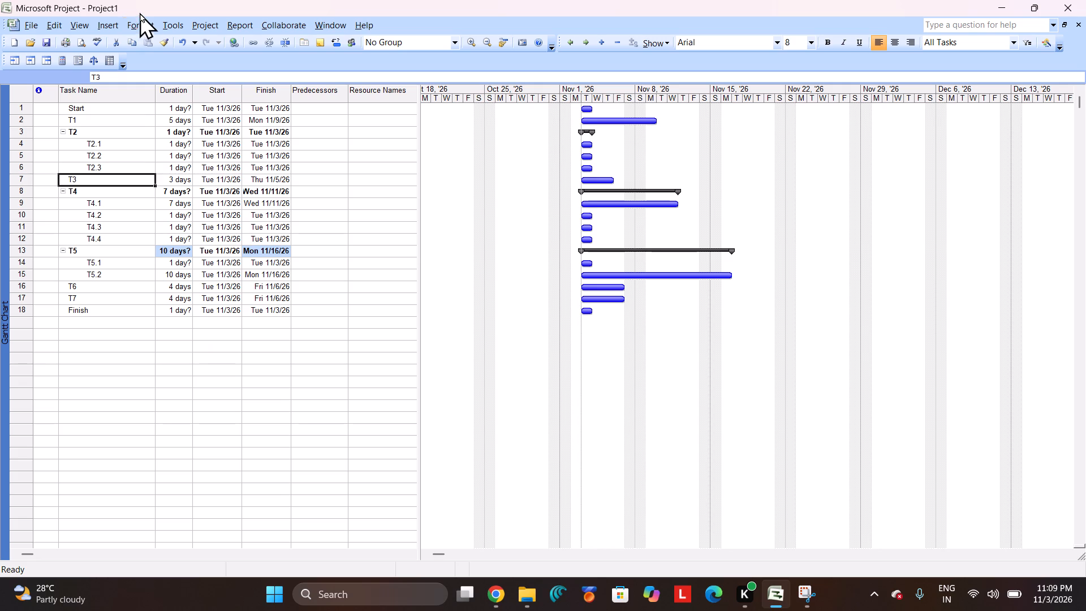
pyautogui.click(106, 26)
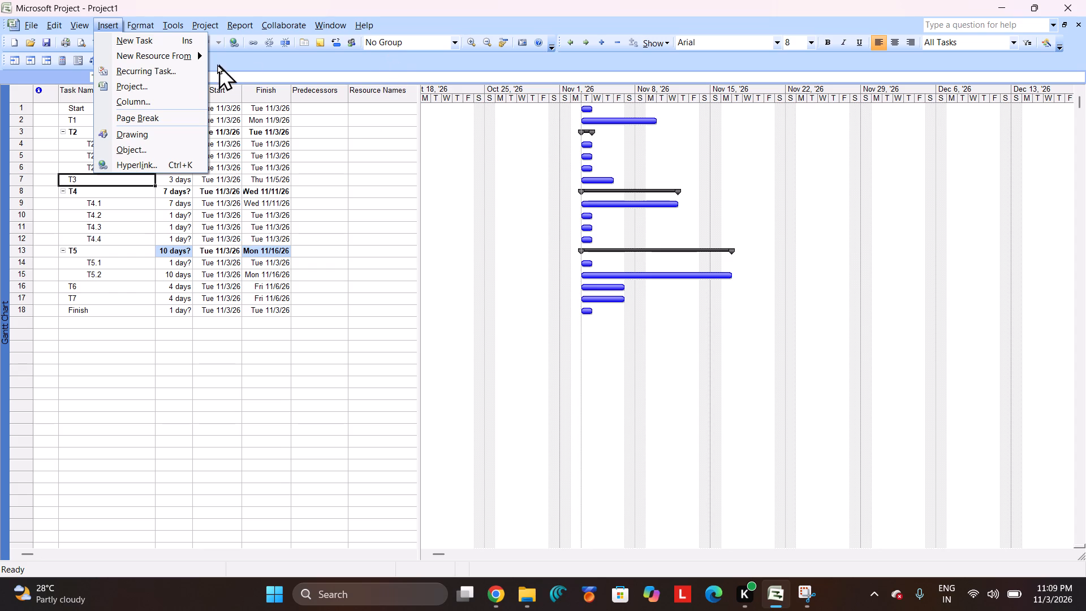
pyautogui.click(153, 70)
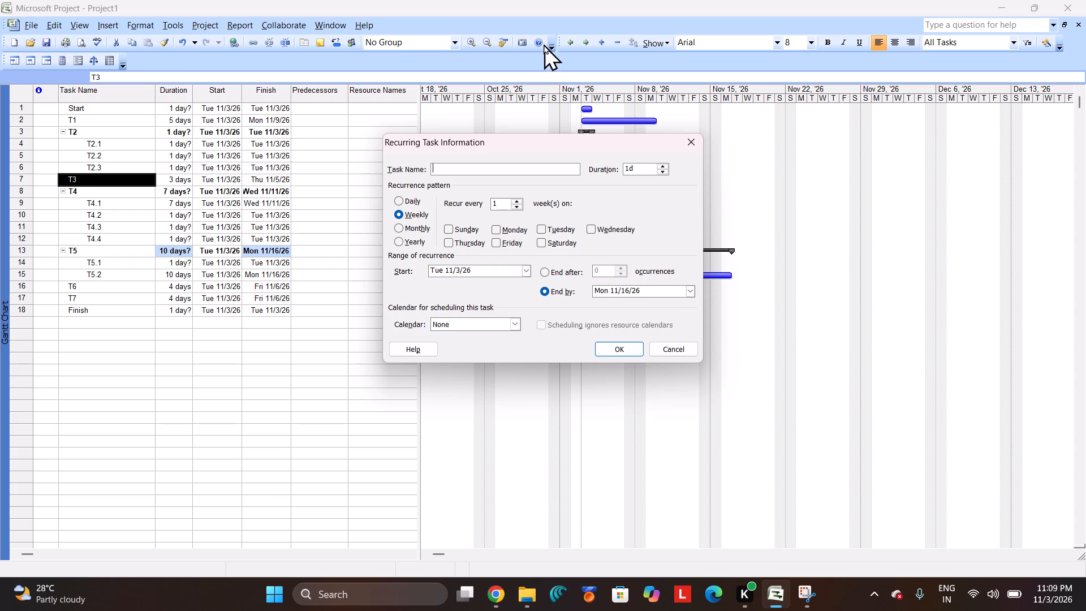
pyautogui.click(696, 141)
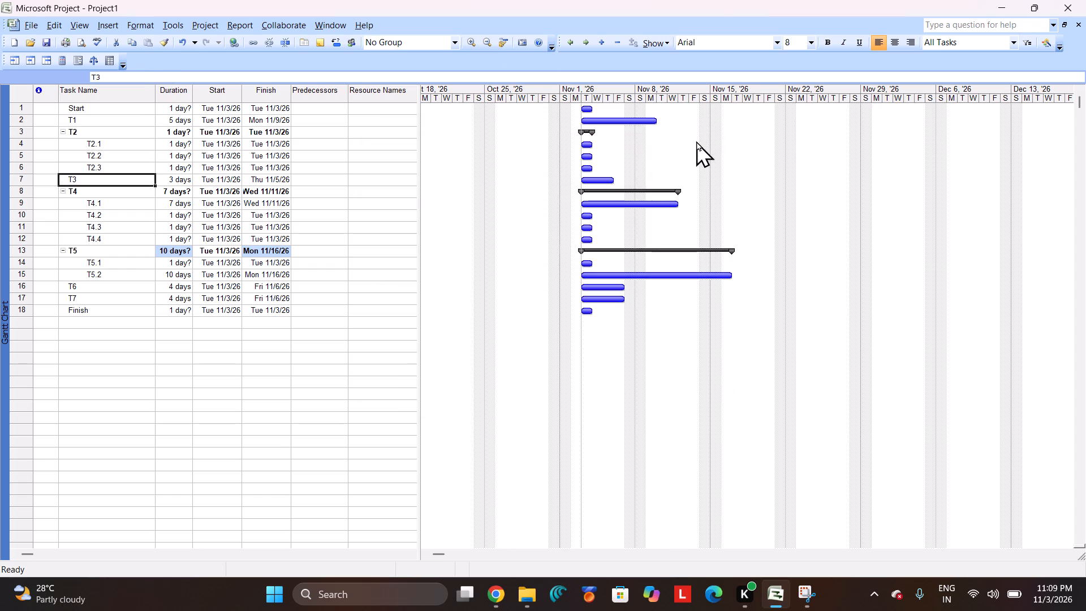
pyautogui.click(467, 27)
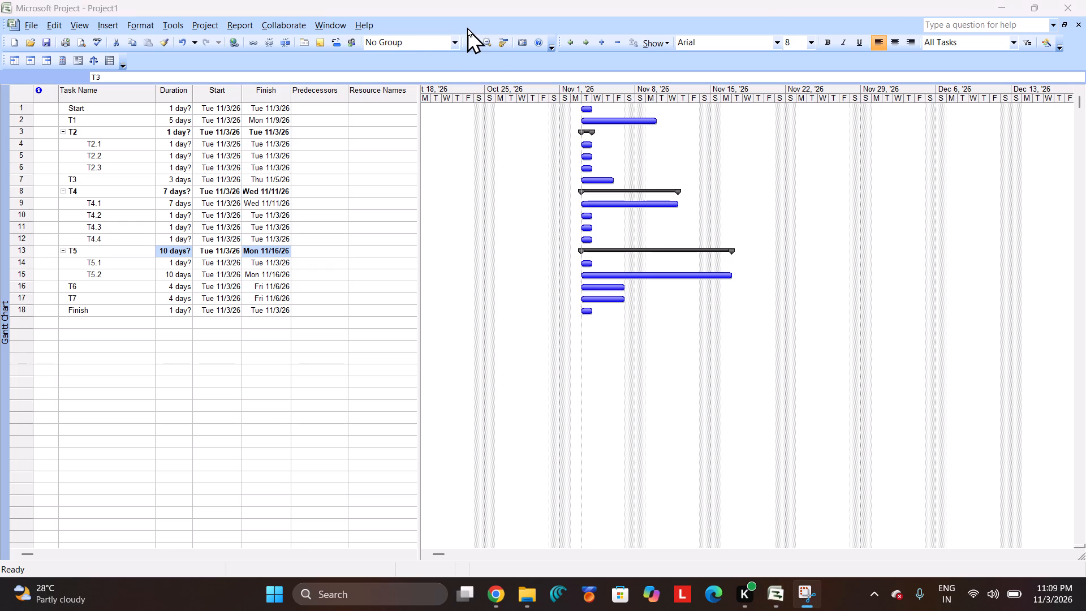
# Insert a weekly recurring task named RECCUR before T3, recurring every Wednesday and ending after 4 occurrences.
pyautogui.click(79, 177)
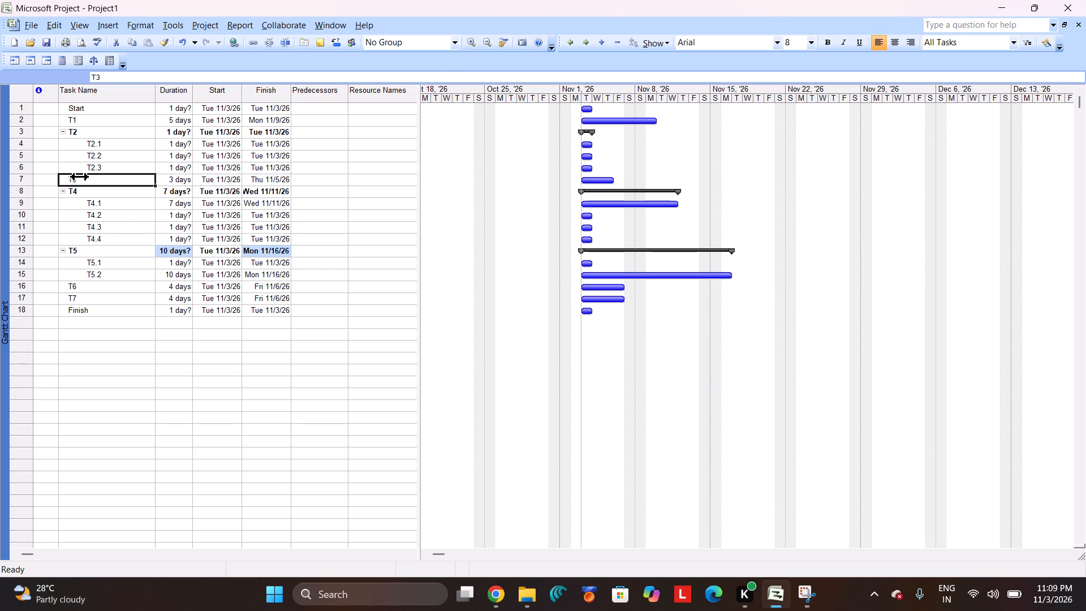
pyautogui.click(102, 21)
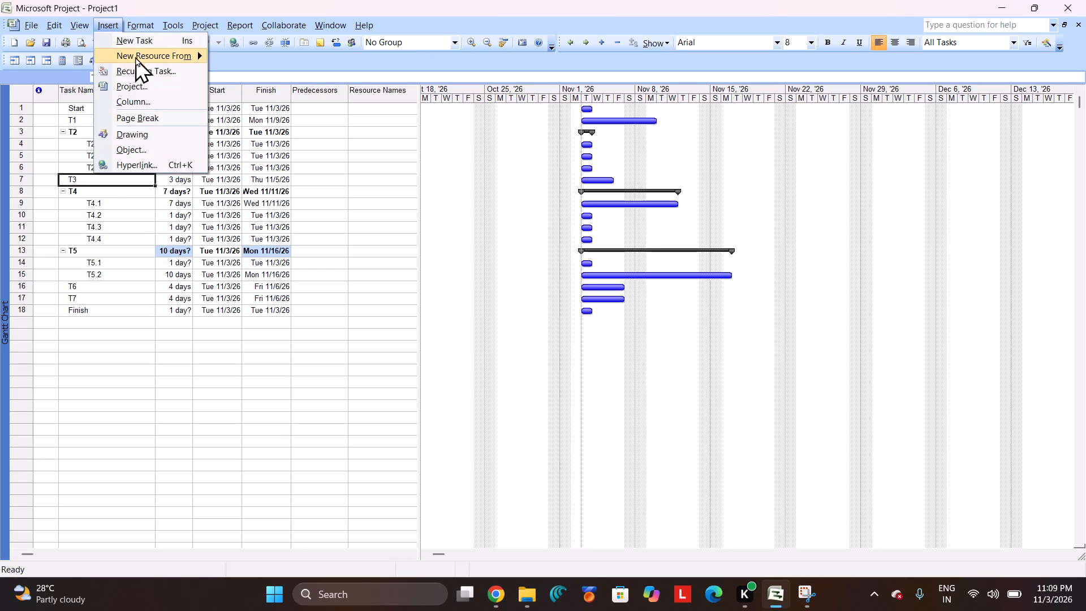
pyautogui.click(143, 67)
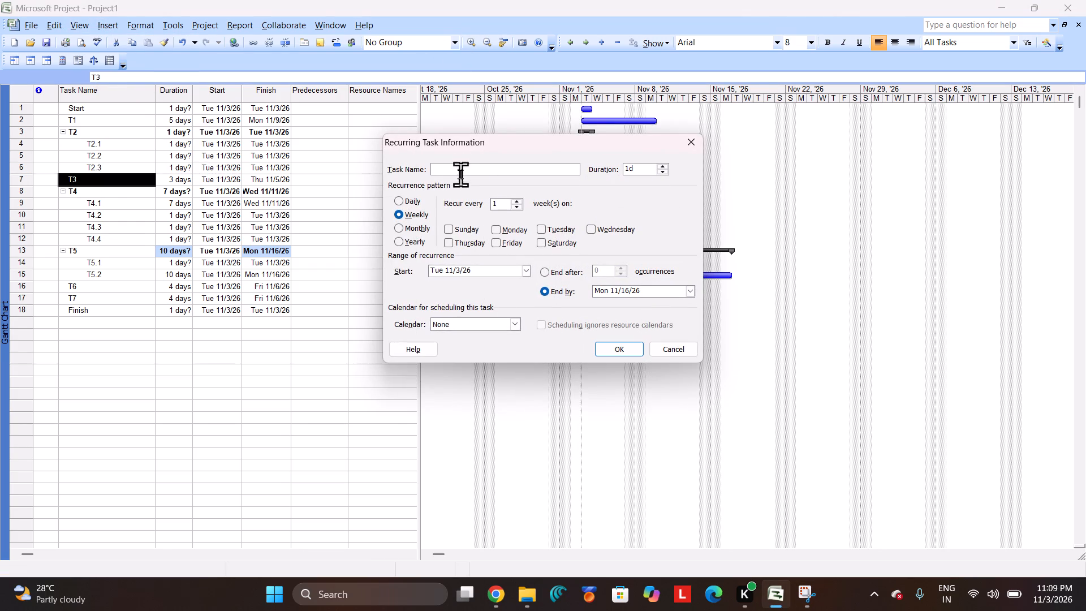
pyautogui.click(463, 166)
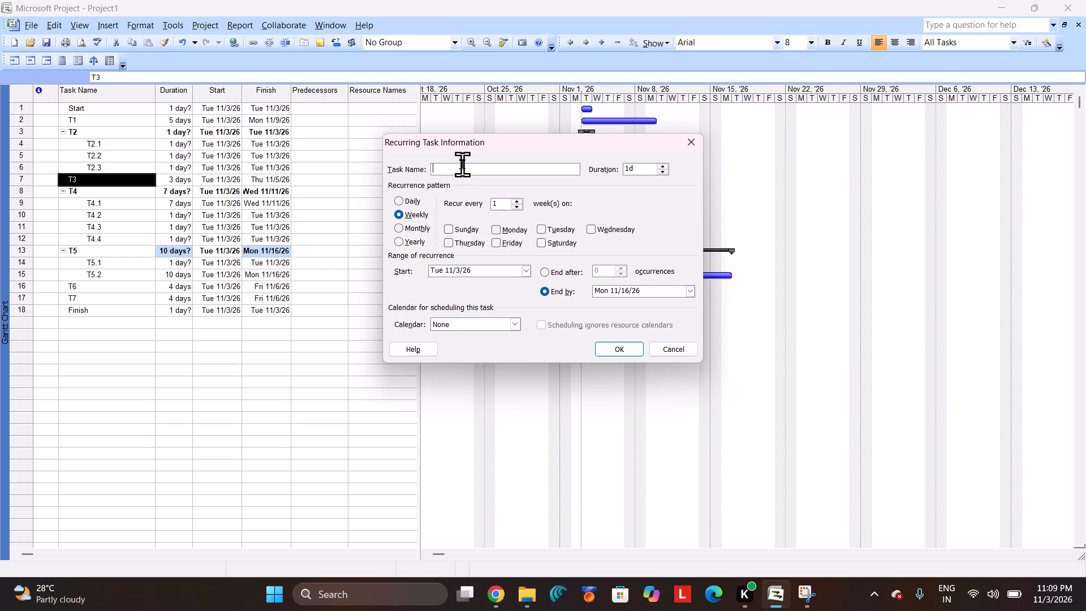
pyautogui.write('PUSP')
pyautogui.press('BackSpace')
pyautogui.press('BackSpace')
pyautogui.press('BackSpace')
pyautogui.press('BackSpace')
pyautogui.write('RECCUR')
pyautogui.click(593, 228)
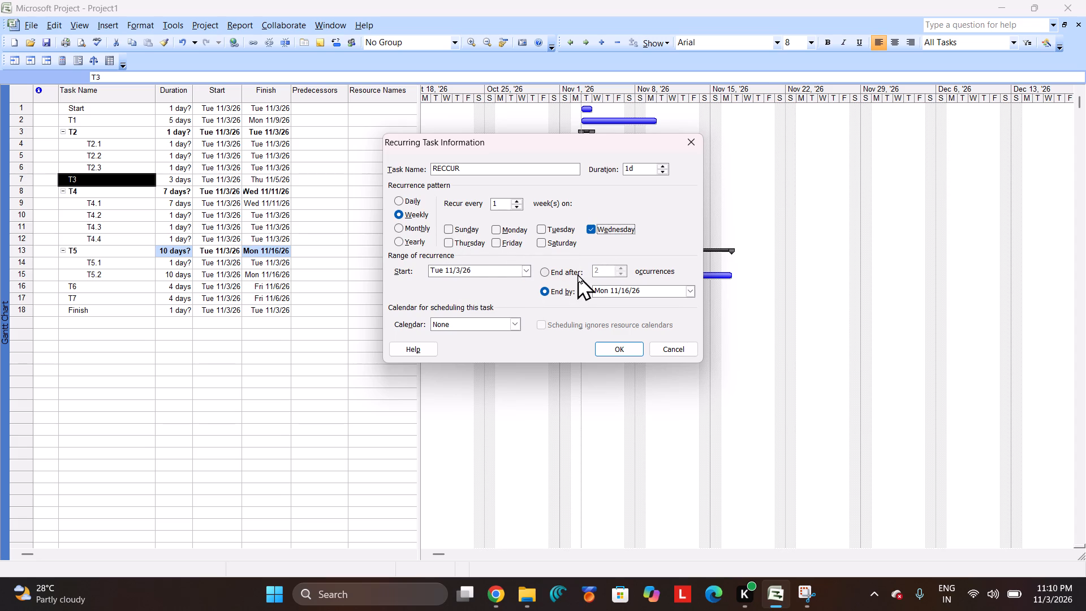
pyautogui.click(619, 267)
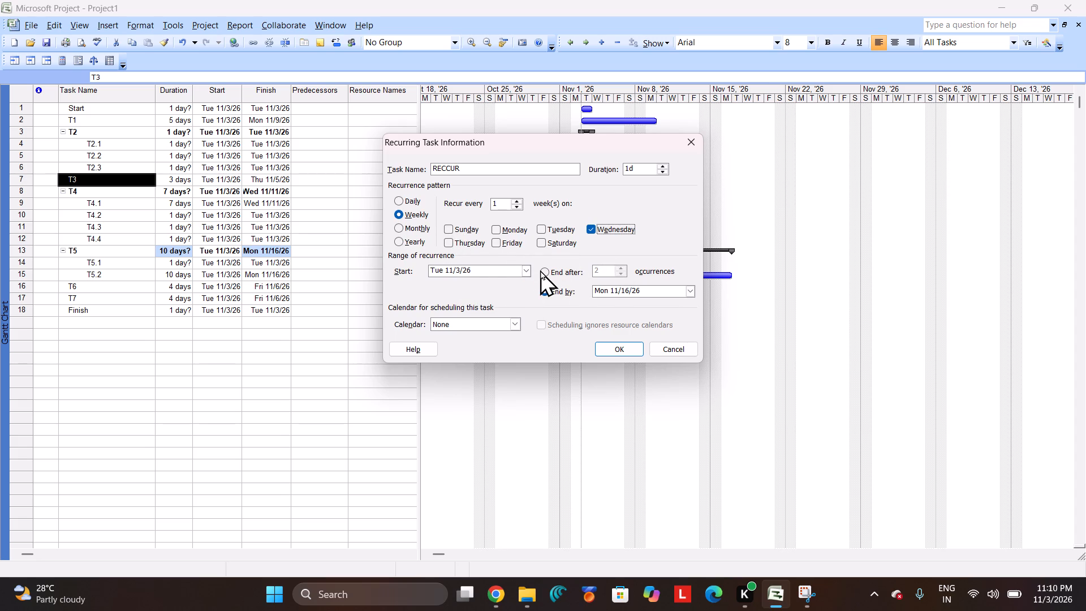
pyautogui.click(541, 270)
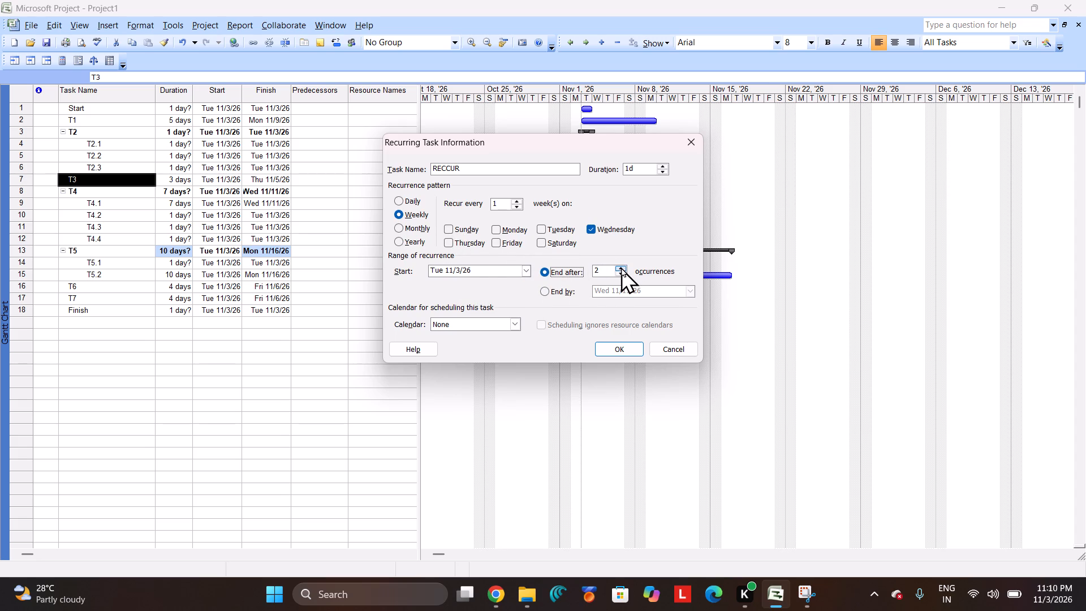
pyautogui.click(620, 267)
pyautogui.click(620, 267)
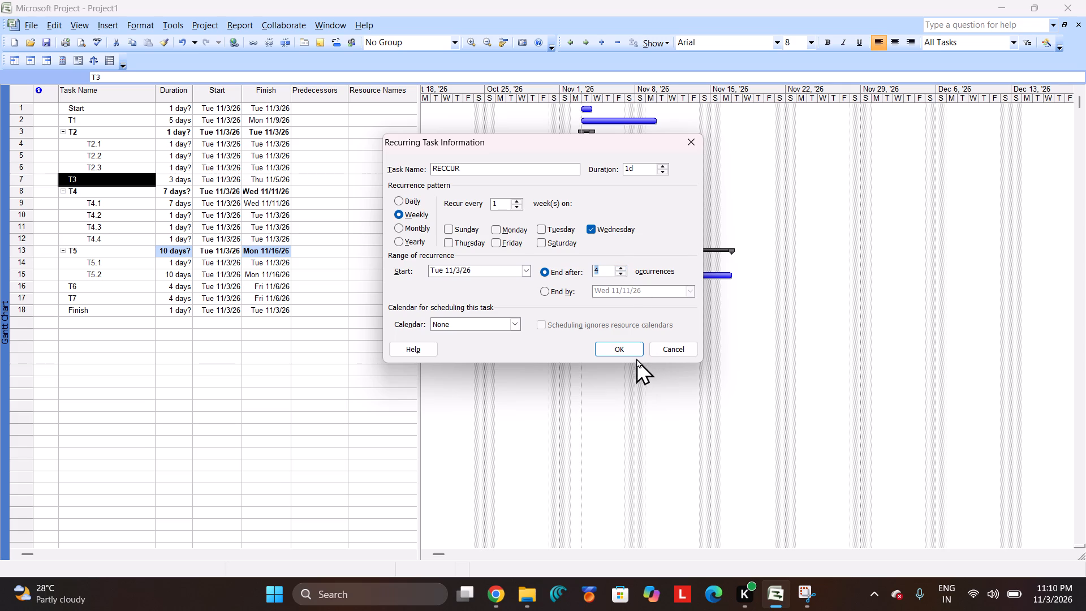
pyautogui.click(630, 351)
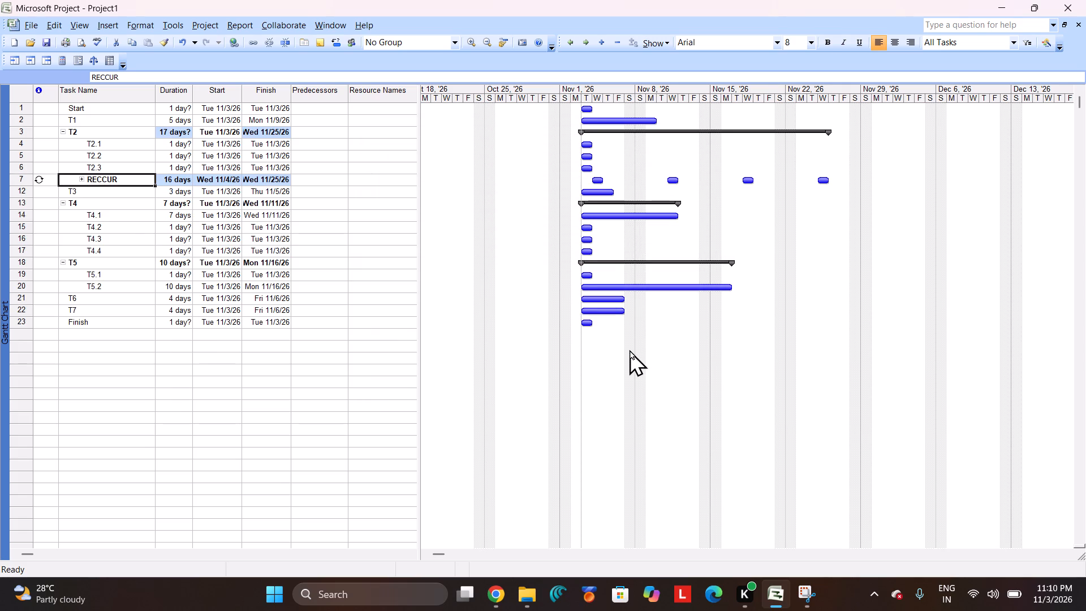
# Expand the RECCUR recurring task to show its individual occurrences.
pyautogui.click(81, 182)
pyautogui.click(81, 180)
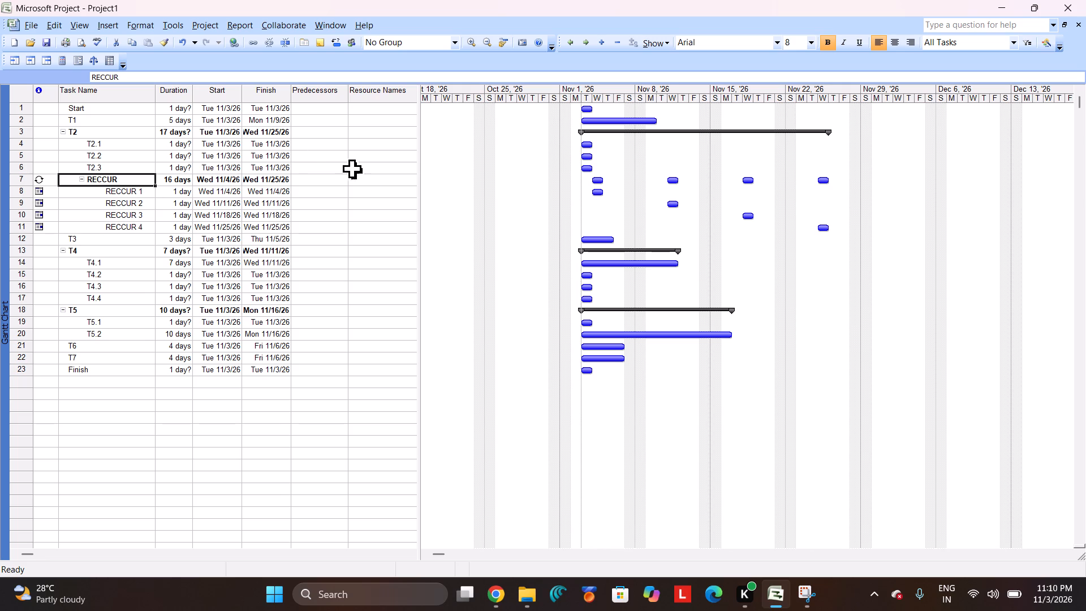
pyautogui.click(467, 27)
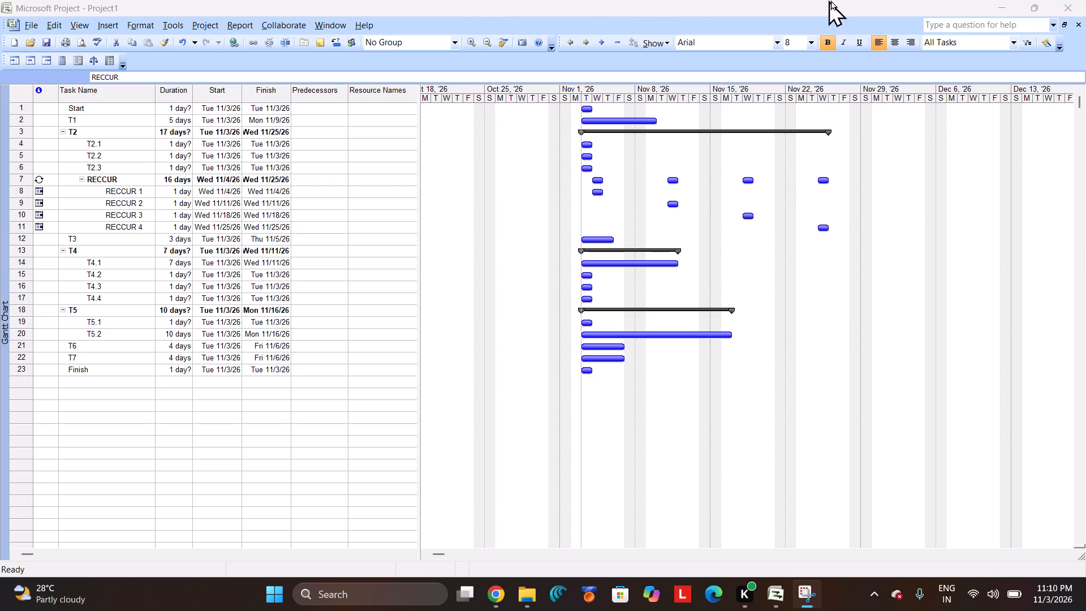
# Arrange the project schedule window side by side with the Chrome window showing the task dependency table.
pyautogui.click(460, 24)
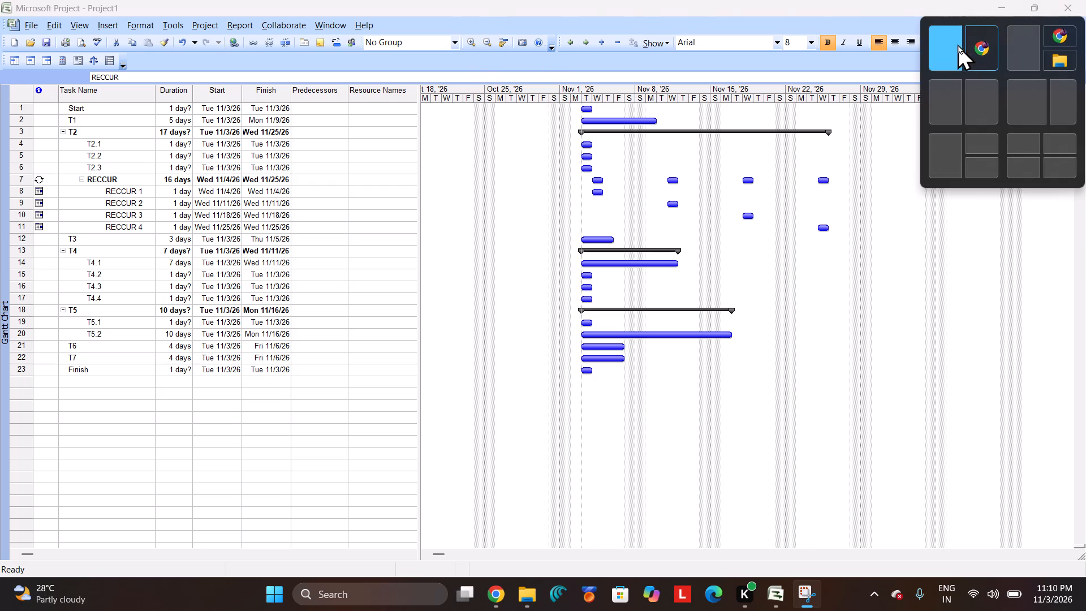
pyautogui.click(948, 44)
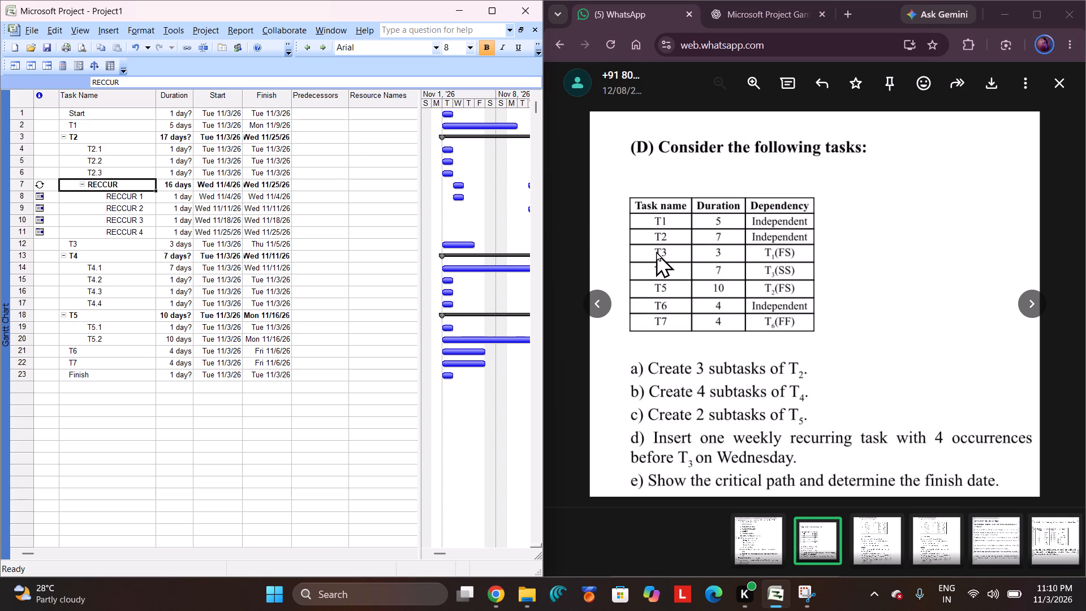
# Set the predecessor of task T3 to 2, linking it finish-to-start after T1.
pyautogui.click(322, 246)
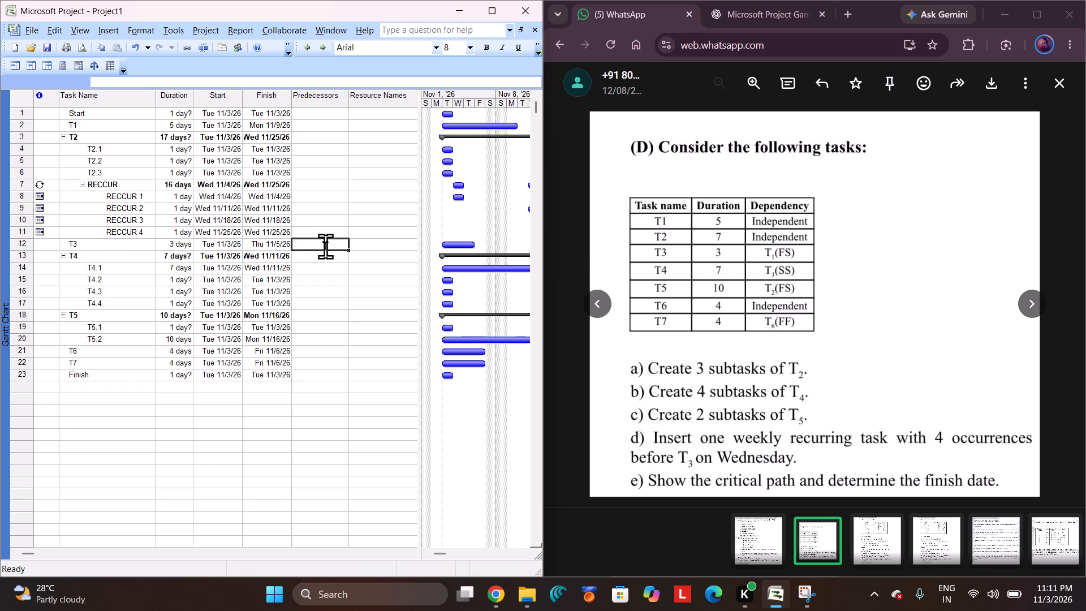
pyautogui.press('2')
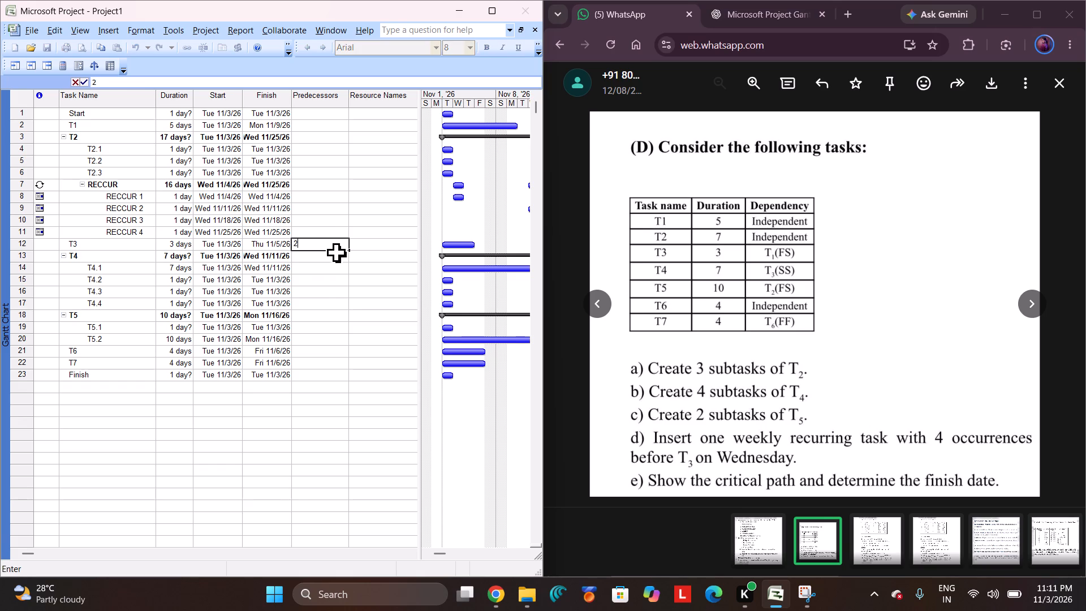
pyautogui.click(327, 260)
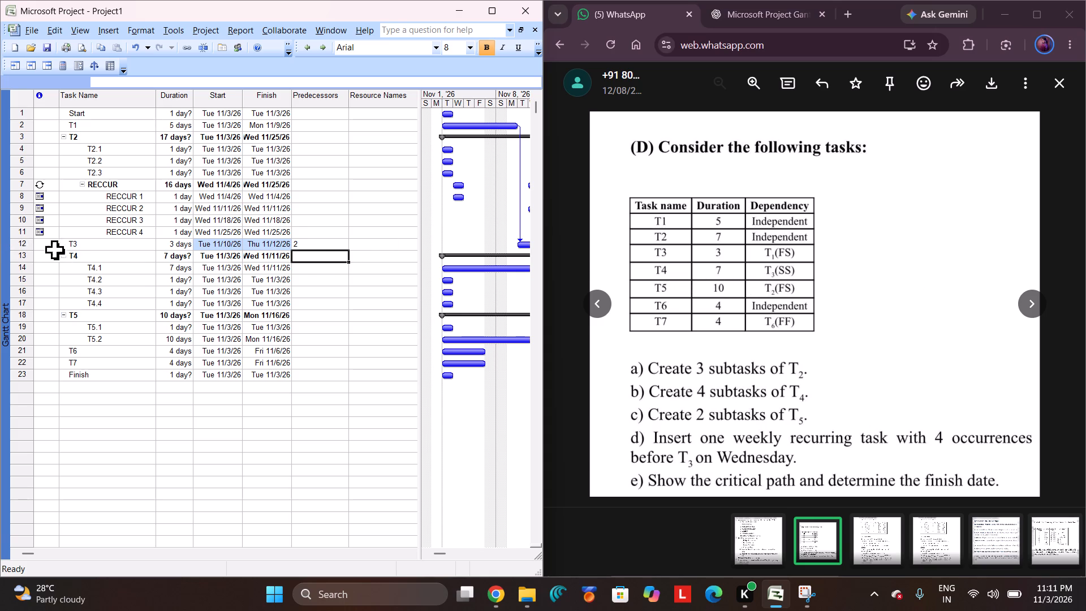
# Set the predecessor of summary task T4 to 12SS.
pyautogui.click(316, 260)
pyautogui.write('12SS')
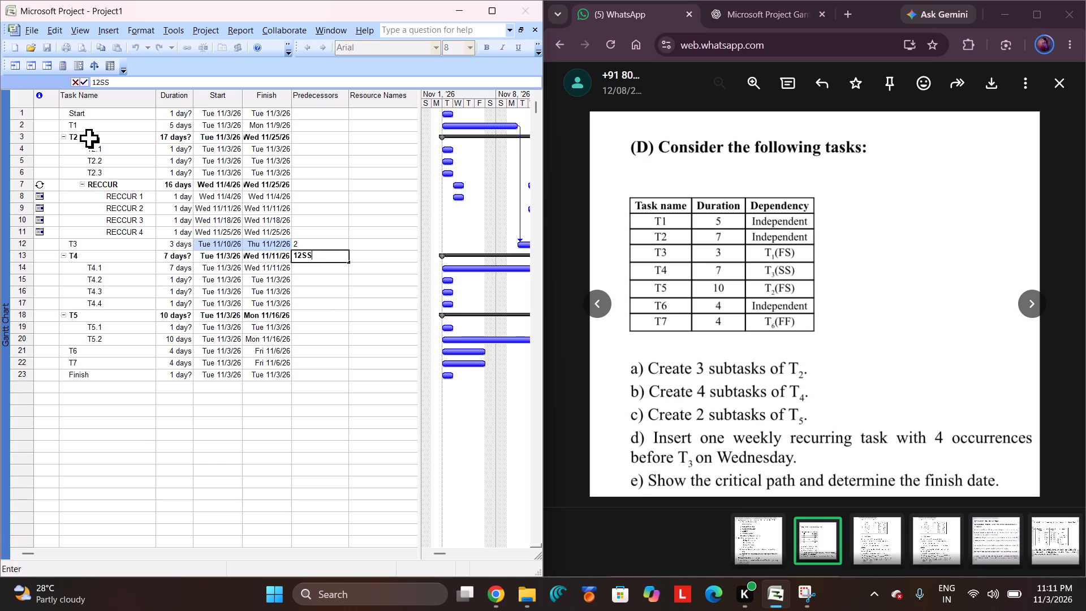
pyautogui.click(316, 271)
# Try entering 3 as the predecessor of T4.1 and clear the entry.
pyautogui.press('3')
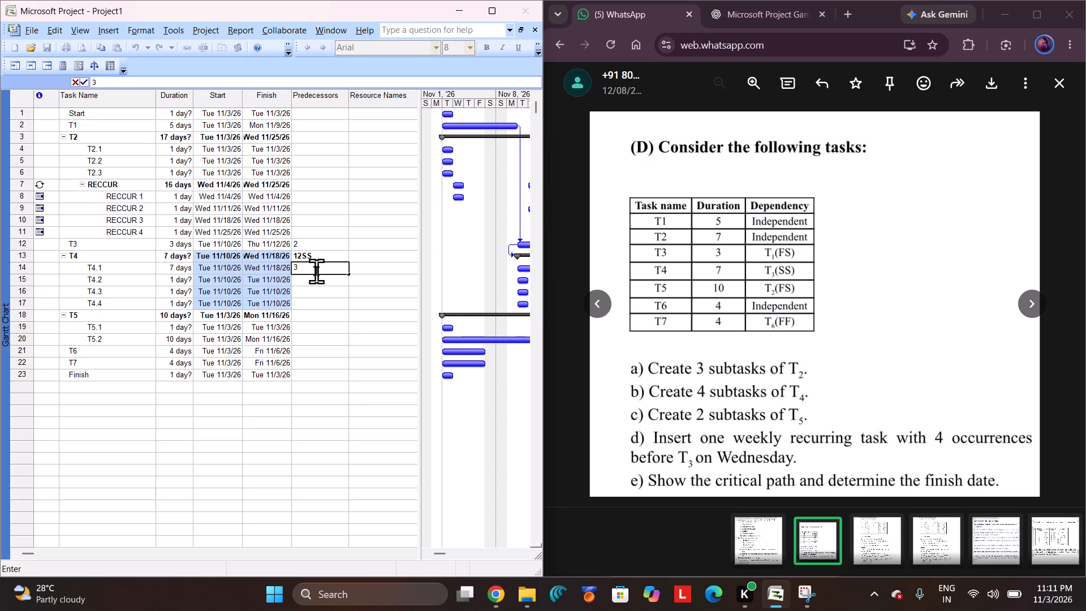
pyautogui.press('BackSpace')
# Set the predecessor of summary task T5 to 3 and the predecessor of T7 to 21FF.
pyautogui.click(318, 316)
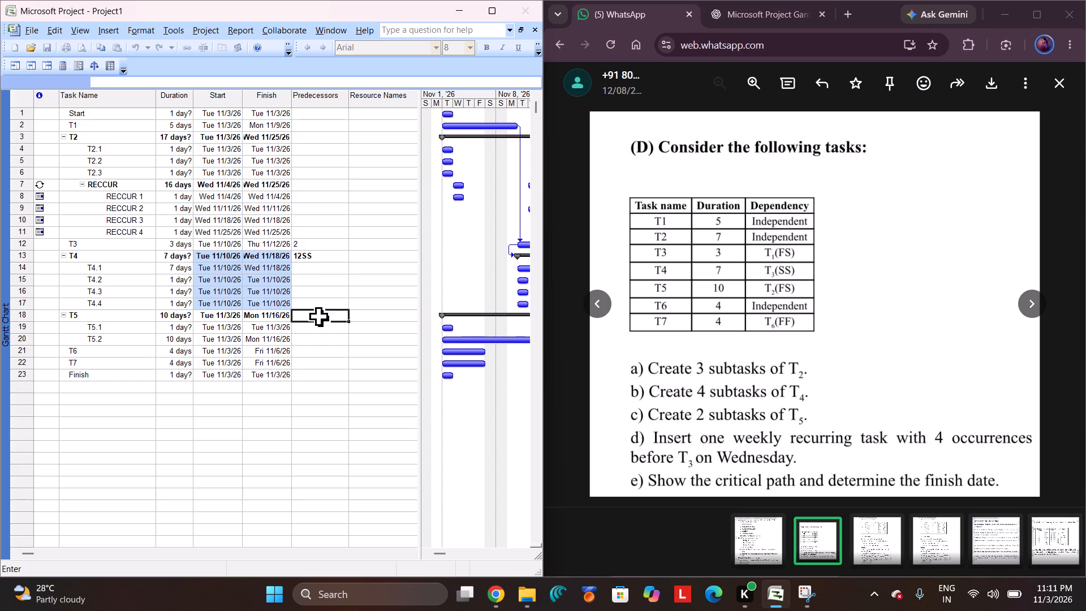
pyautogui.press('3')
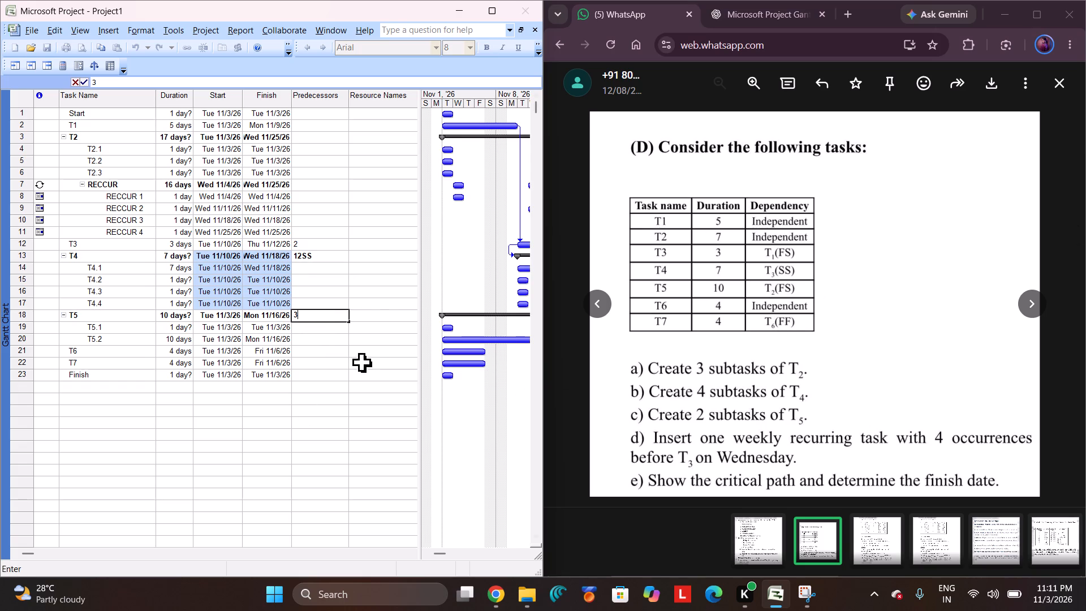
pyautogui.click(315, 367)
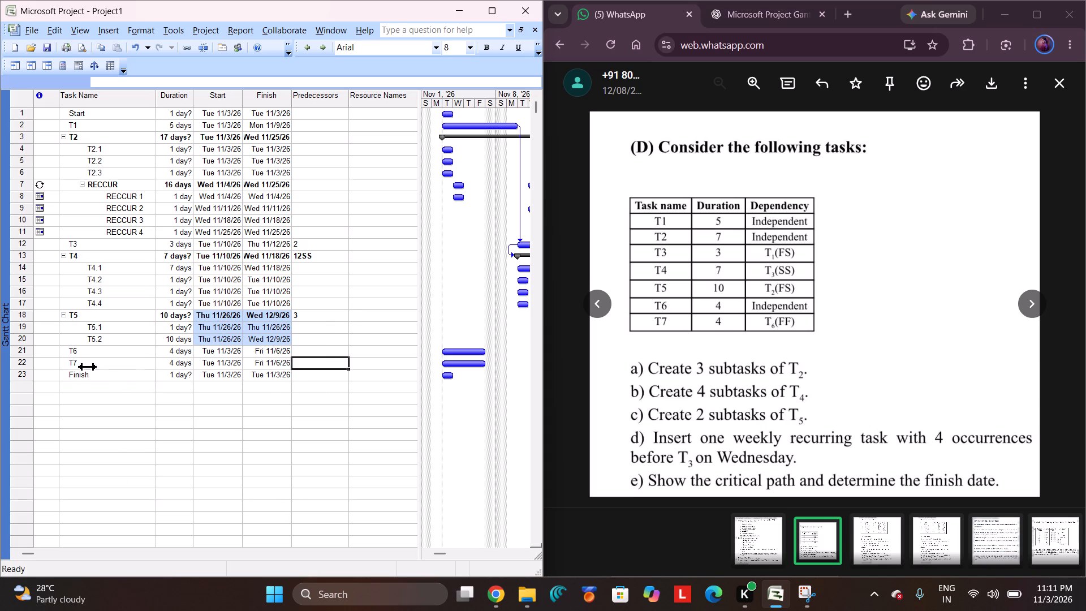
pyautogui.write('21')
pyautogui.write('FF')
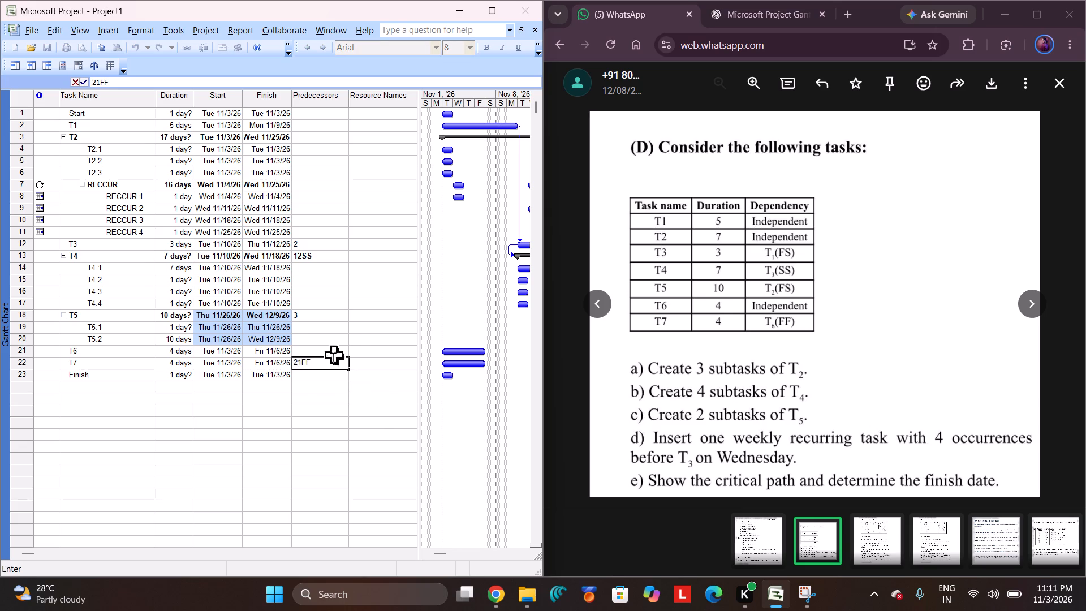
pyautogui.click(321, 381)
pyautogui.click(320, 375)
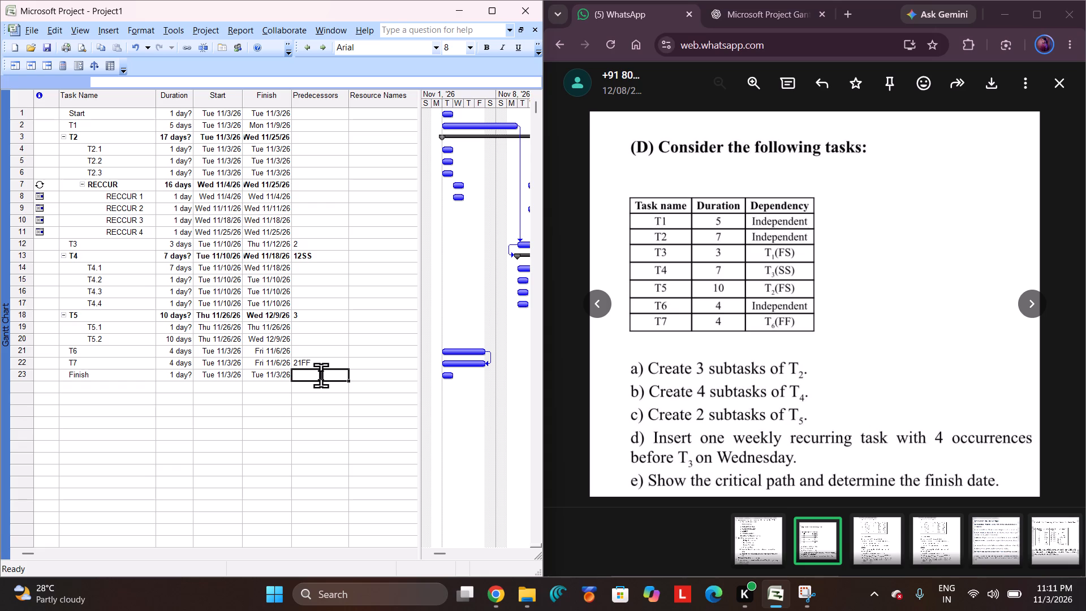
# Link the independent tasks T6, T1 and summary task T2 to Start by setting each one's predecessor to 1.
pyautogui.click(320, 355)
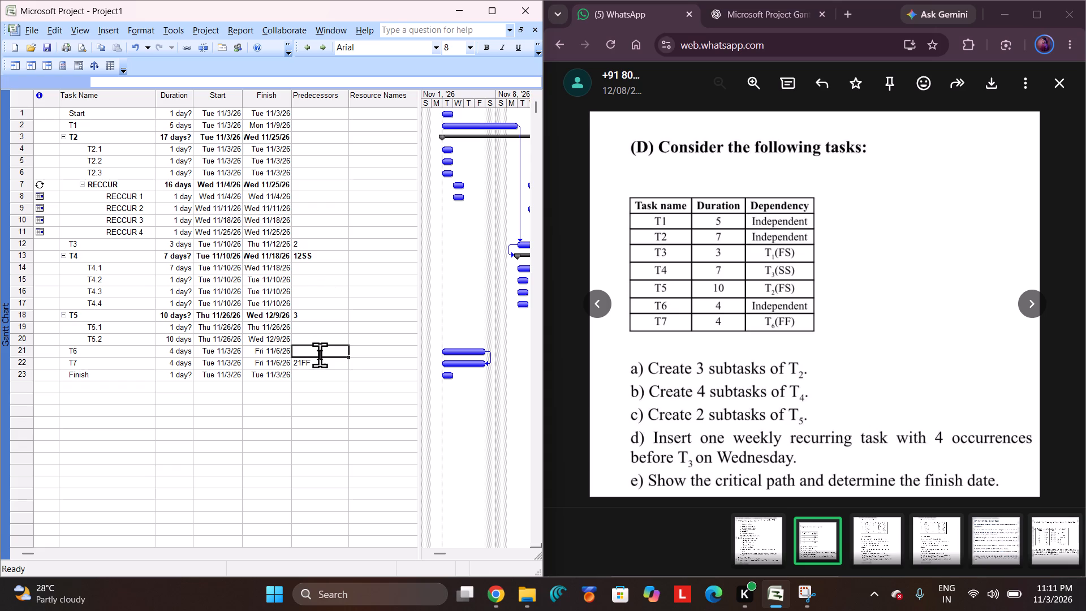
pyautogui.press('1')
pyautogui.click(333, 130)
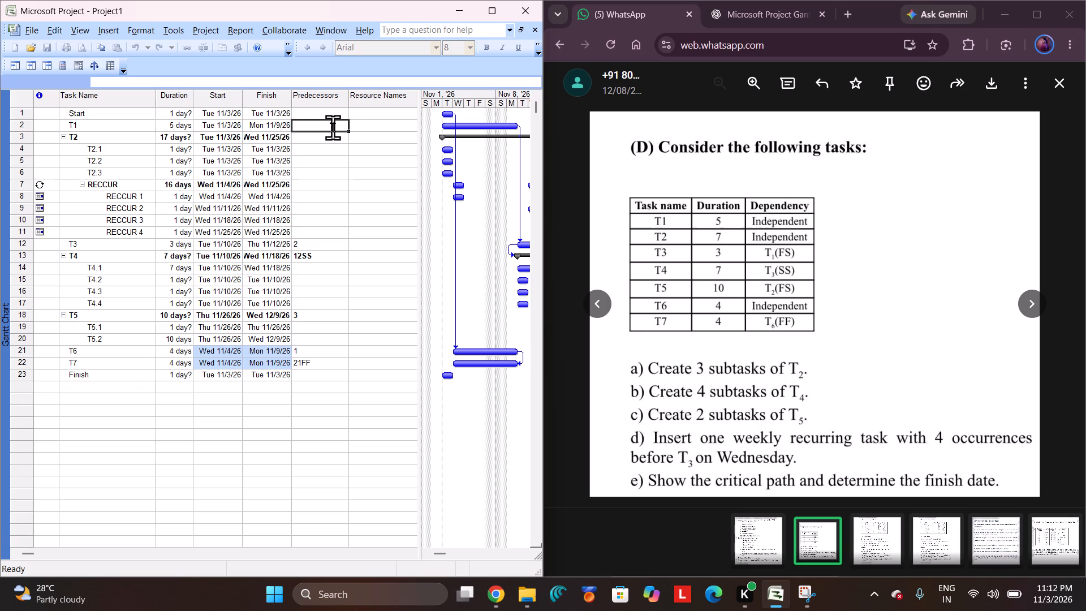
pyautogui.press('1')
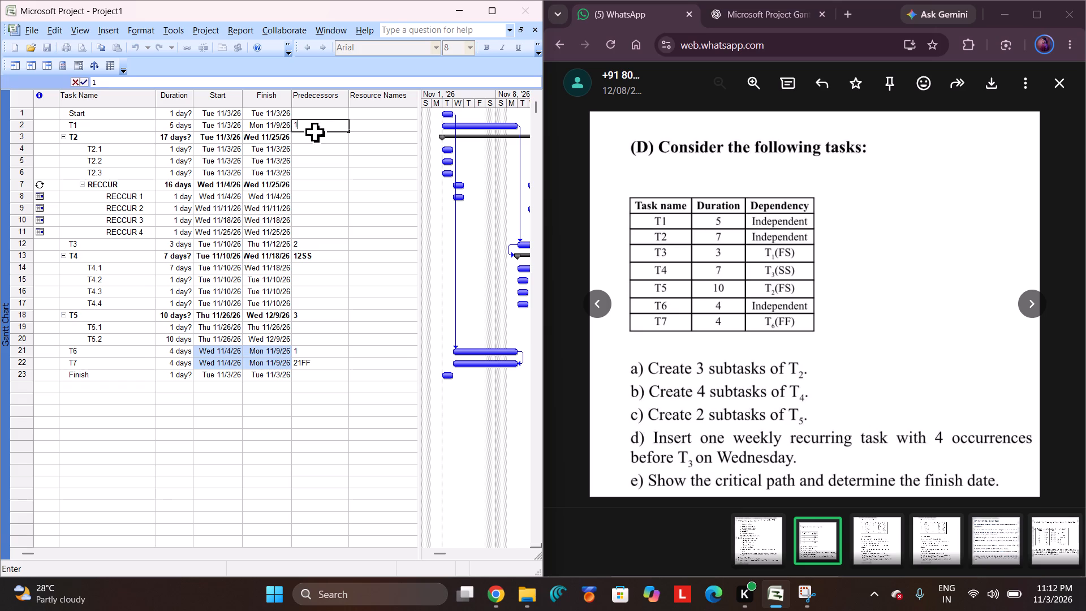
pyautogui.click(317, 136)
pyautogui.press('1')
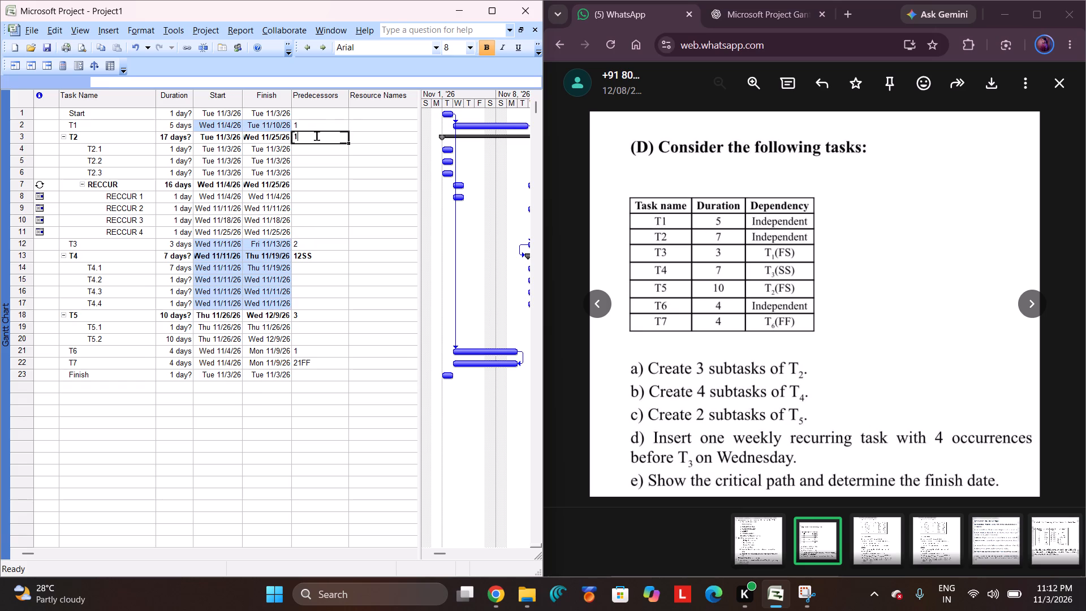
# Enter 21 as a predecessor of the Finish task.
pyautogui.click(331, 377)
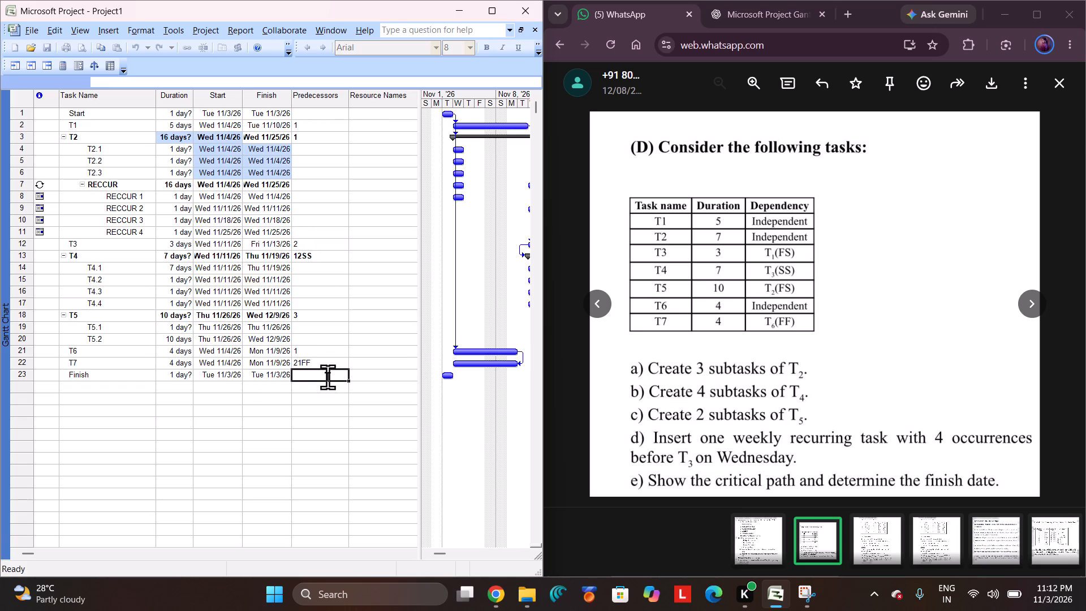
pyautogui.write('21')
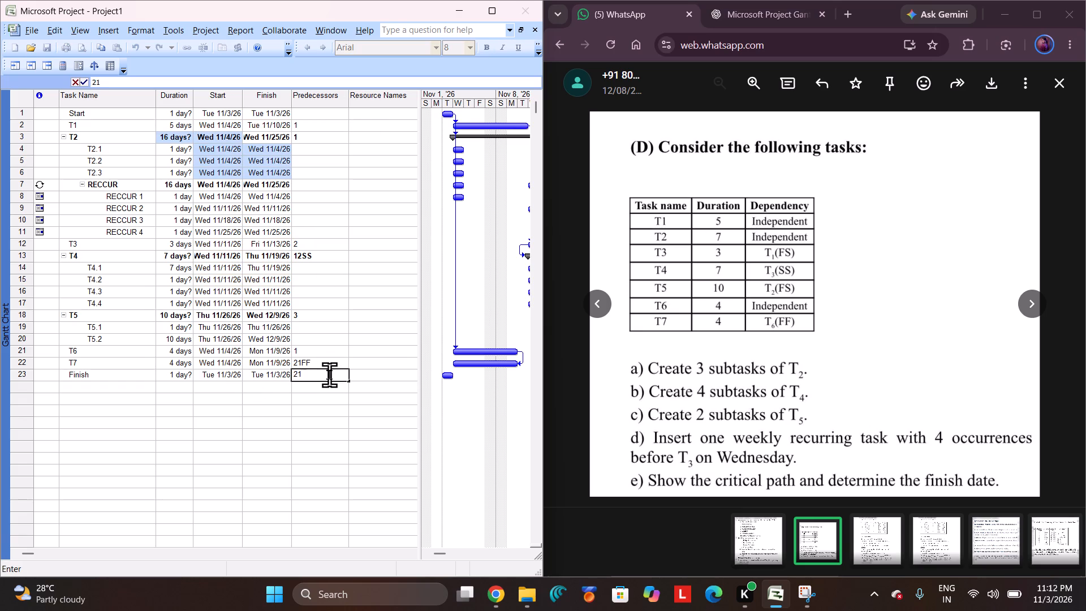
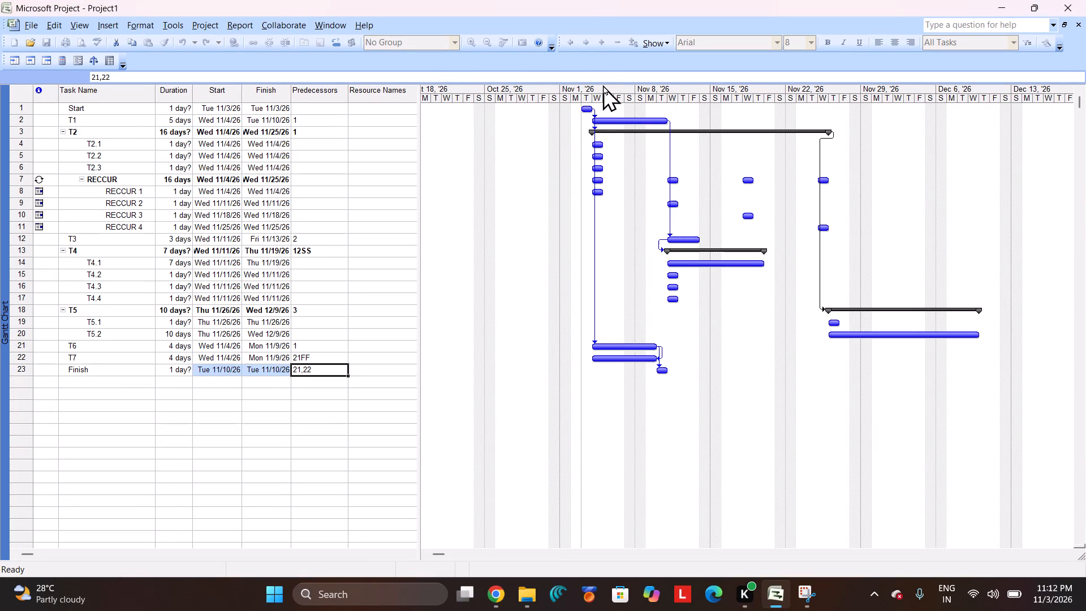
# Zoom the Gantt chart timescale to show the entire project.
pyautogui.rightClick(594, 81)
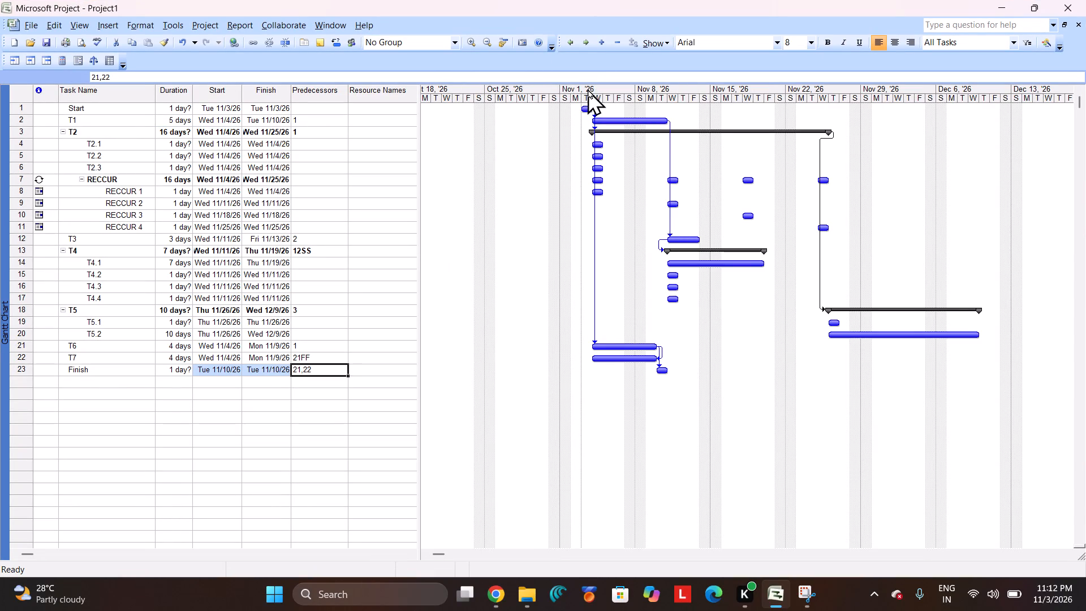
pyautogui.click(587, 89)
pyautogui.rightClick(581, 82)
pyautogui.rightClick(584, 89)
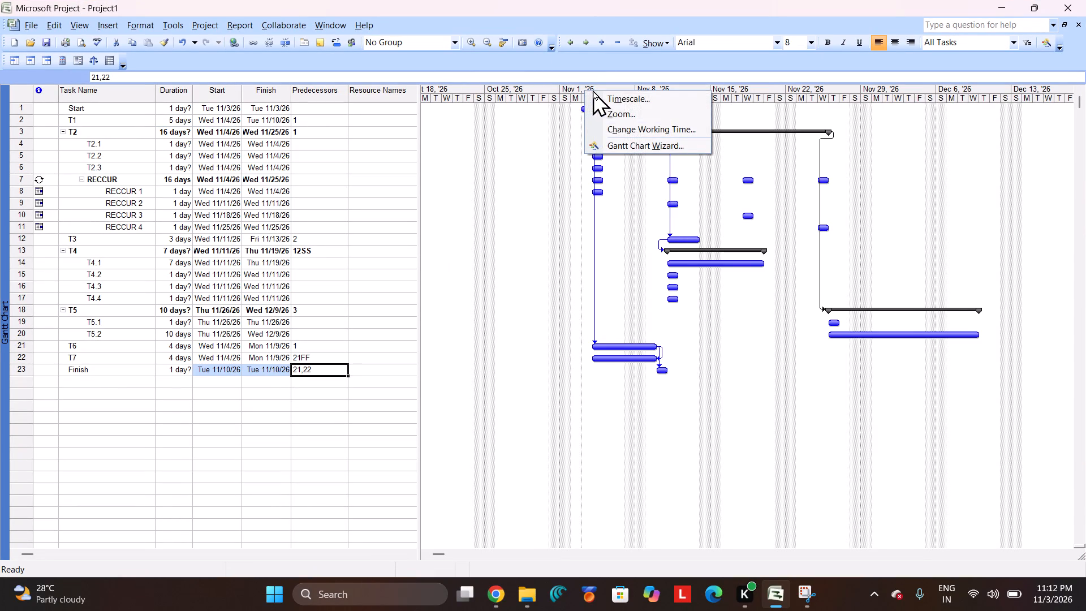
pyautogui.click(630, 113)
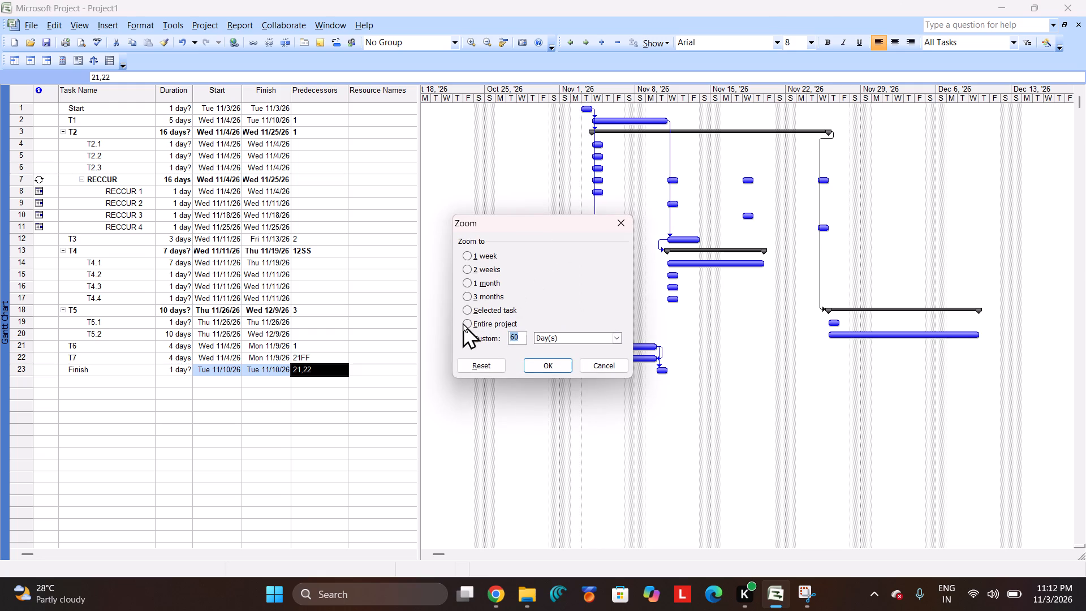
pyautogui.click(464, 320)
pyautogui.click(541, 368)
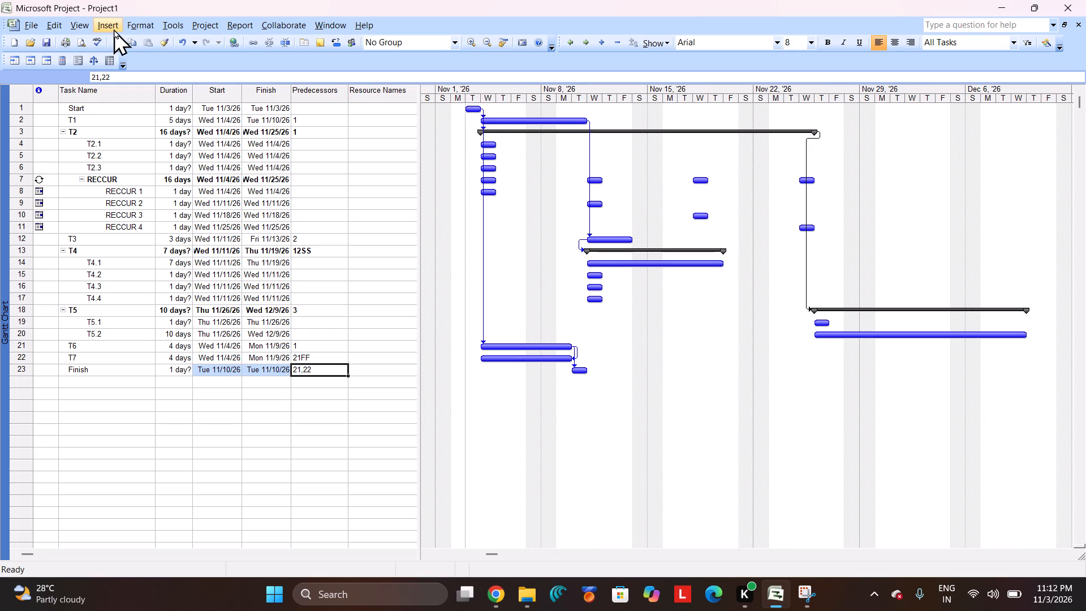
# Open the Network Diagram view and examine the task boxes and links from Start to T5.2 for the critical path.
pyautogui.click(82, 24)
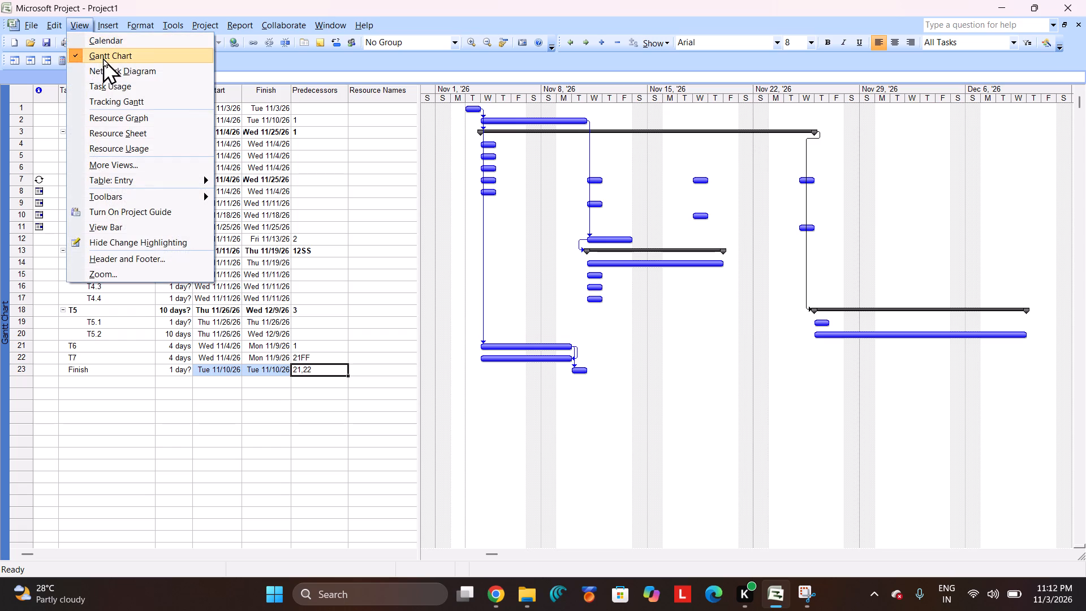
pyautogui.click(110, 72)
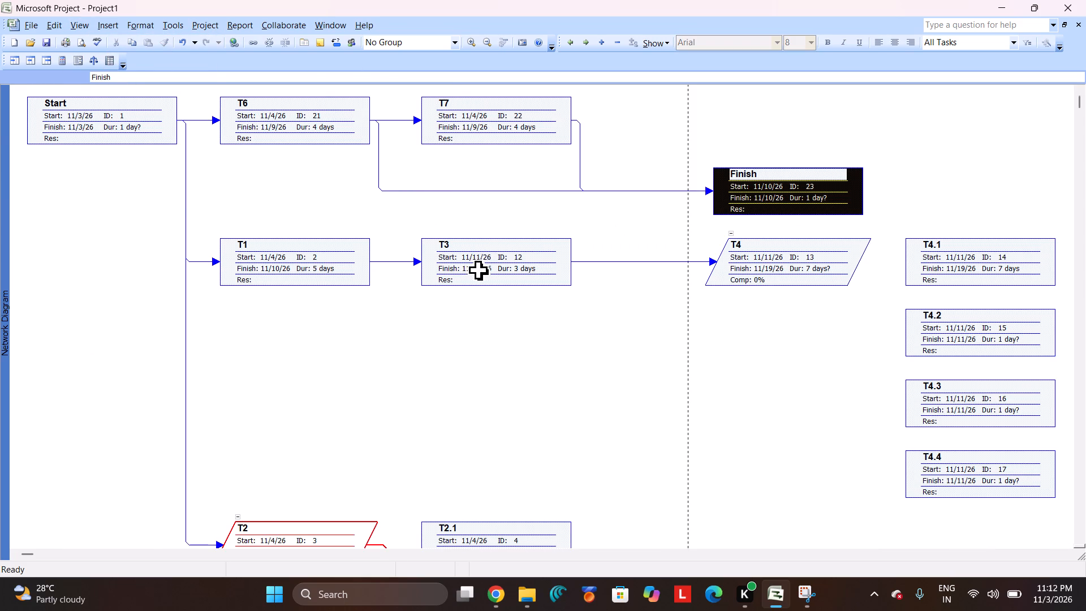
pyautogui.scroll(-9, 477, 270)
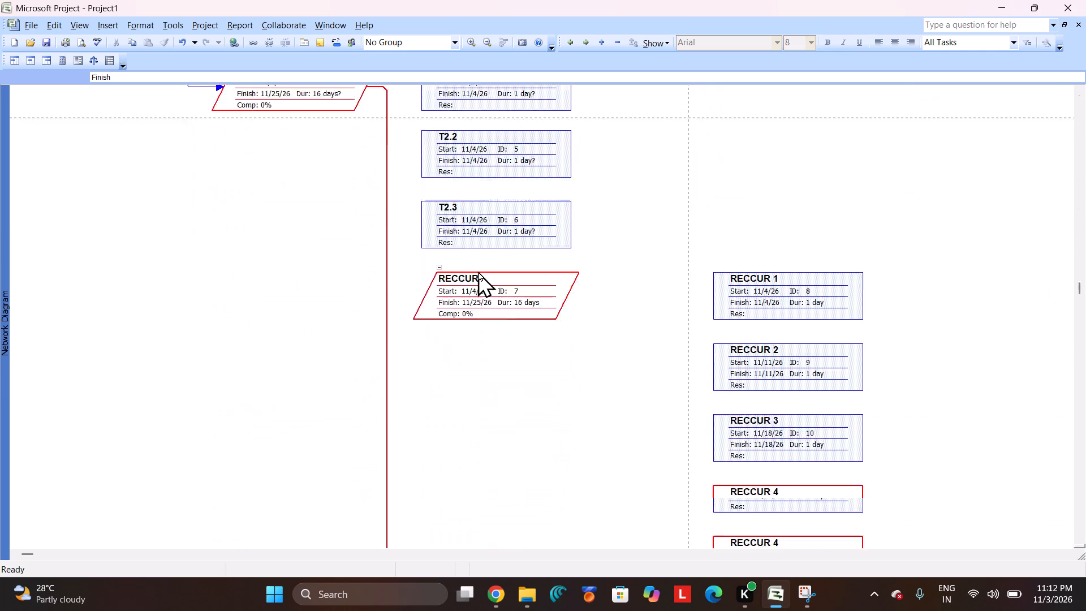
pyautogui.scroll(-5, 477, 271)
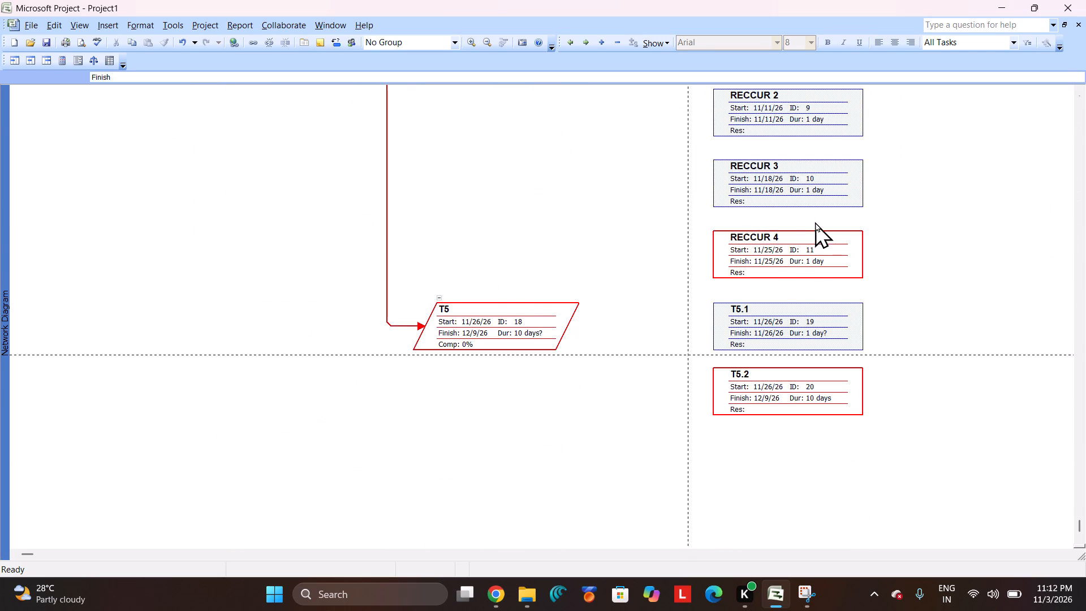
pyautogui.scroll(4, 756, 286)
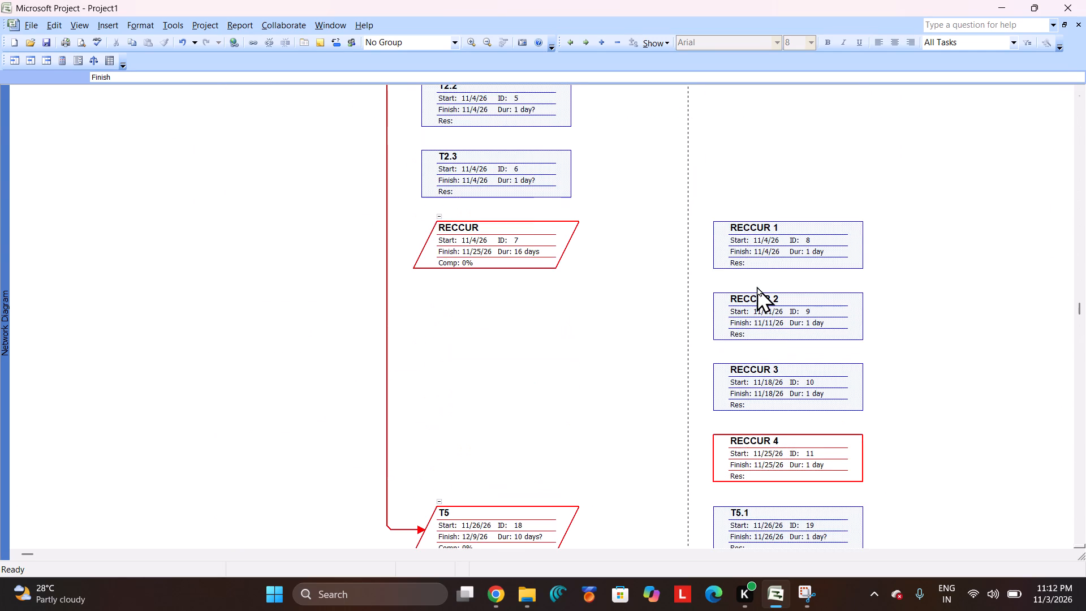
pyautogui.scroll(10, 756, 286)
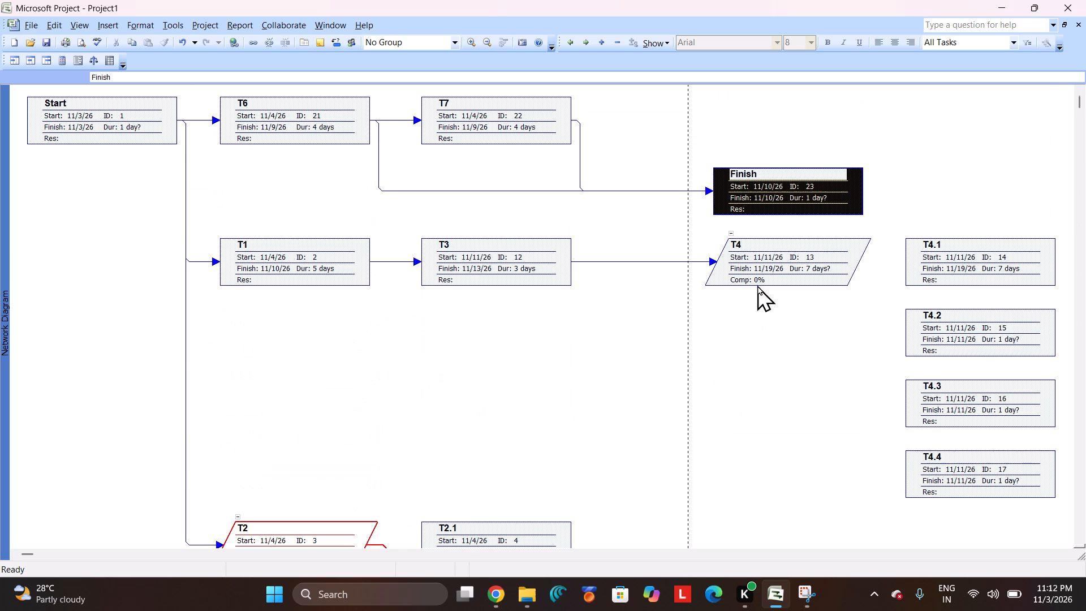
pyautogui.scroll(3, 757, 285)
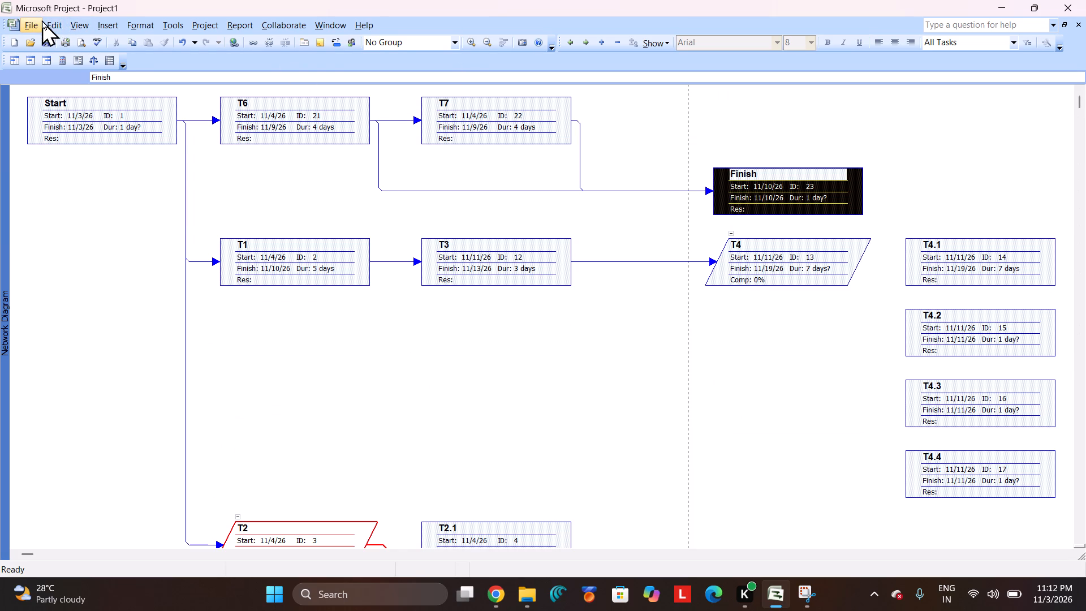
# Return to the Gantt Chart view, collapse the recurring task RECCUR and outdent it from T2 to the top level.
pyautogui.click(76, 20)
pyautogui.click(99, 59)
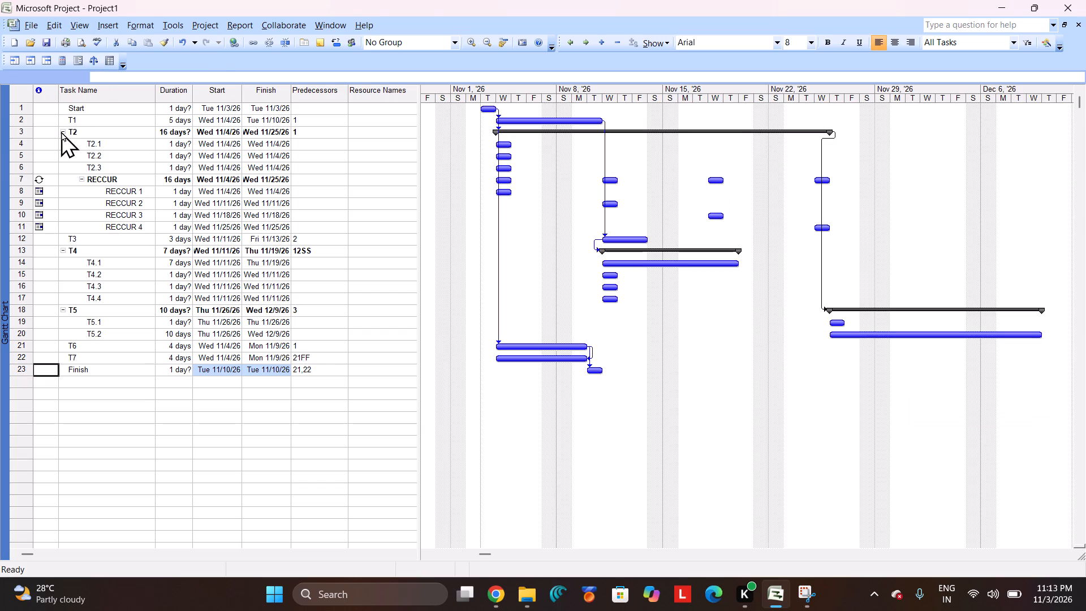
pyautogui.click(464, 24)
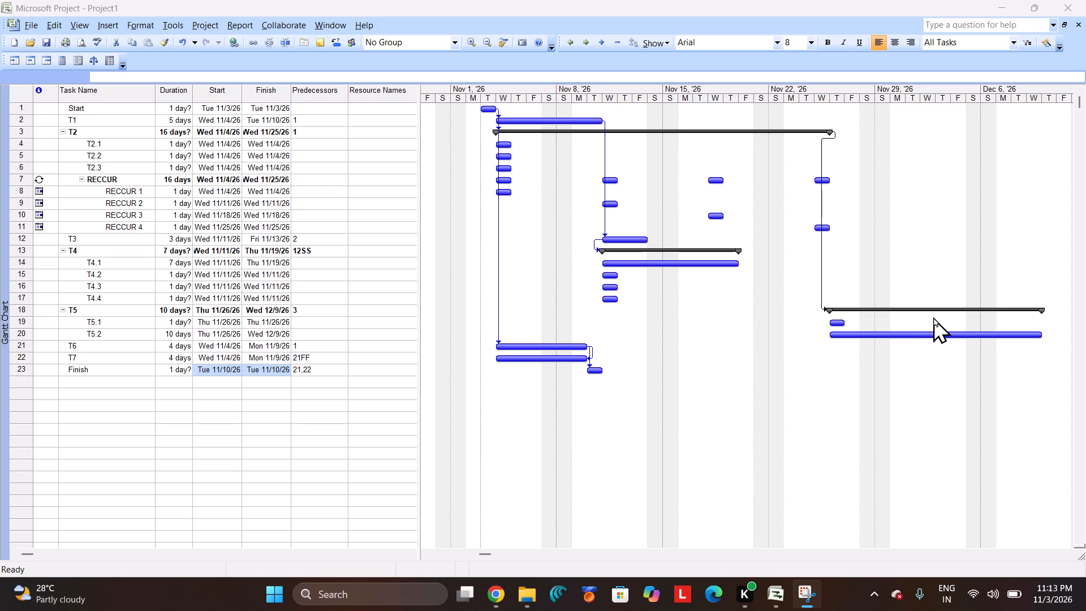
pyautogui.click(80, 180)
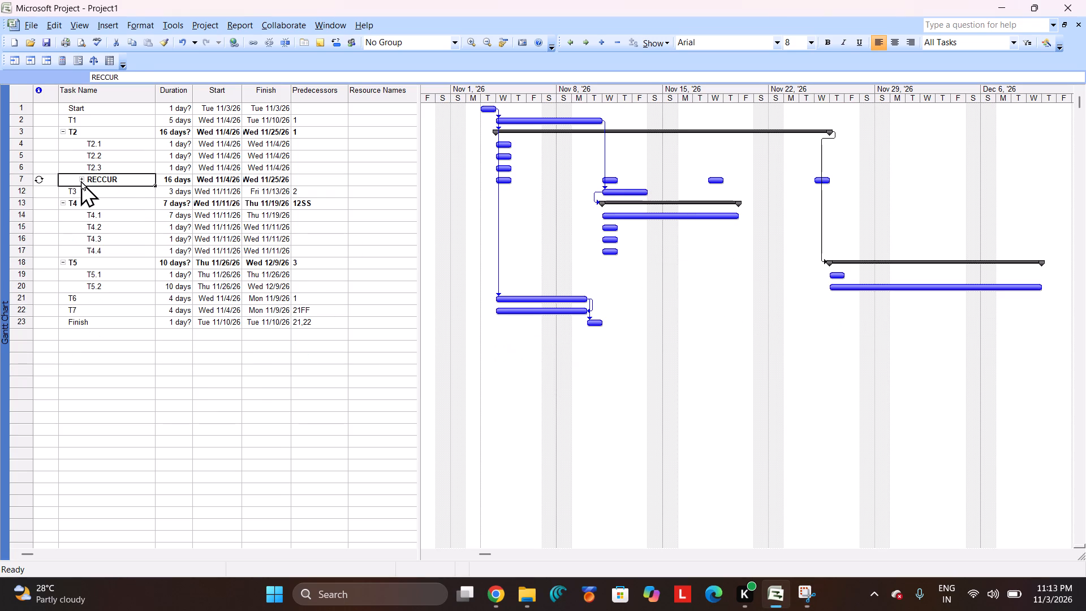
pyautogui.rightClick(34, 181)
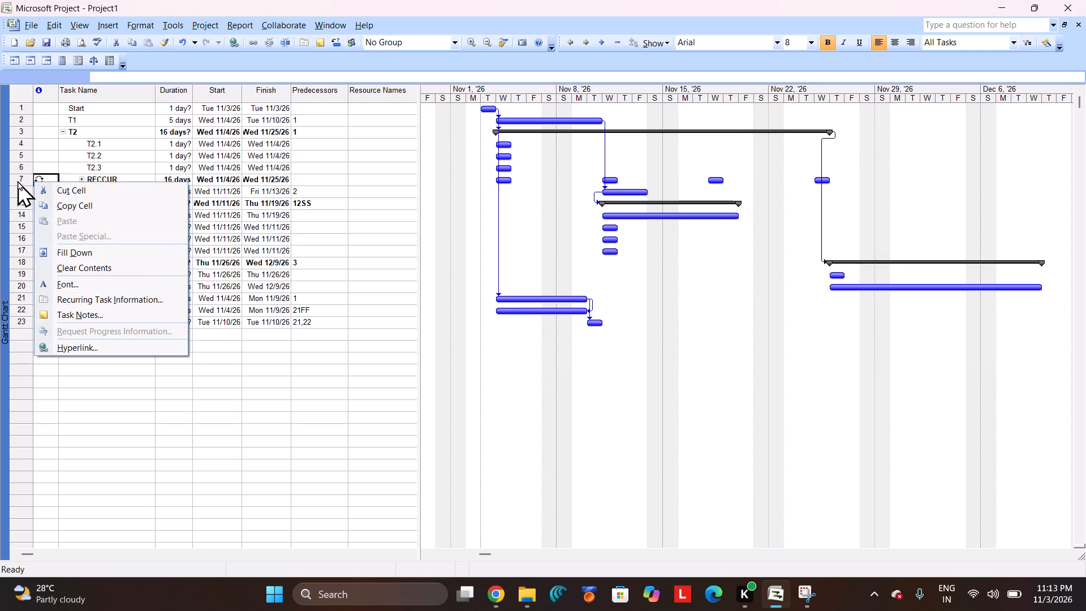
pyautogui.click(17, 180)
pyautogui.rightClick(17, 180)
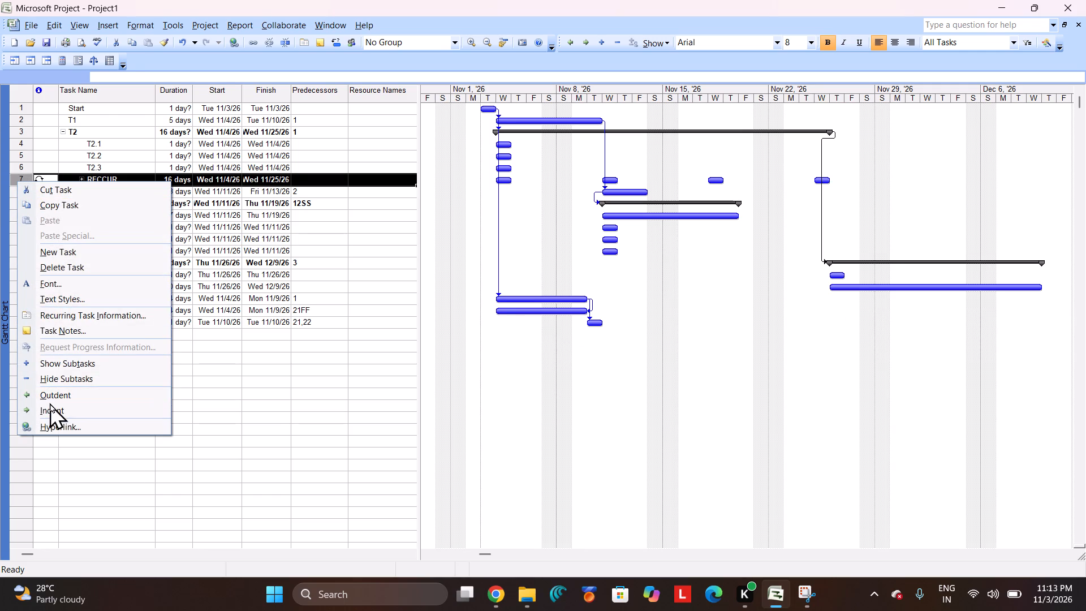
pyautogui.click(50, 398)
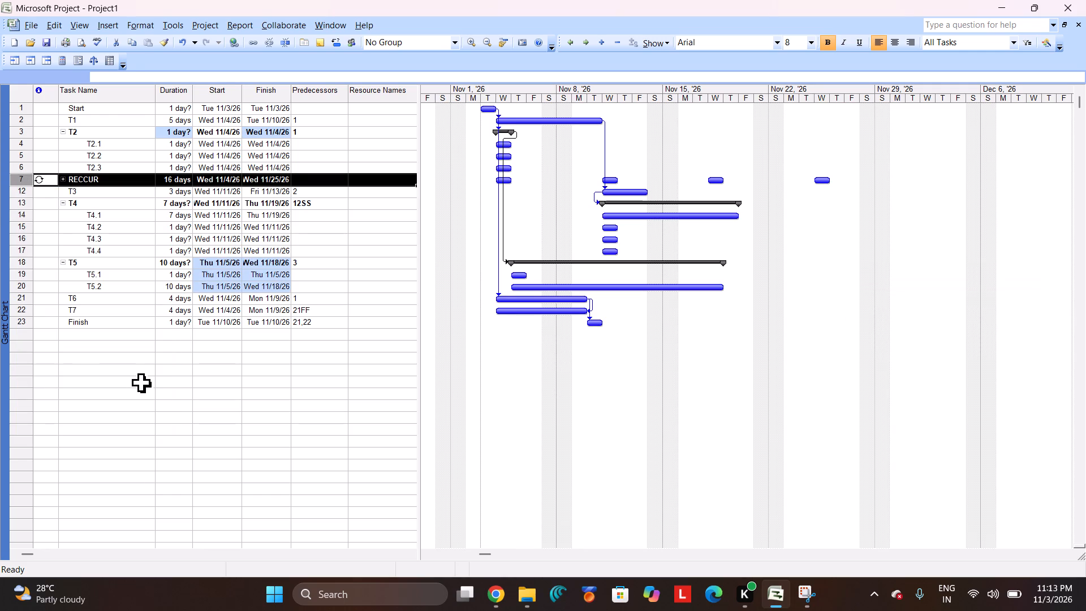
pyautogui.click(371, 340)
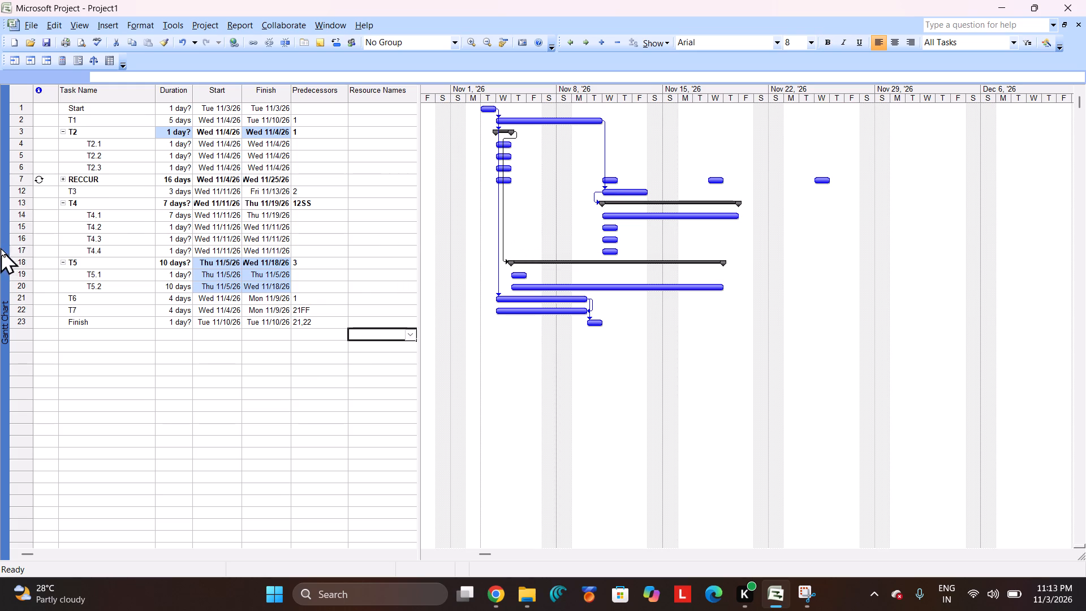
pyautogui.click(66, 180)
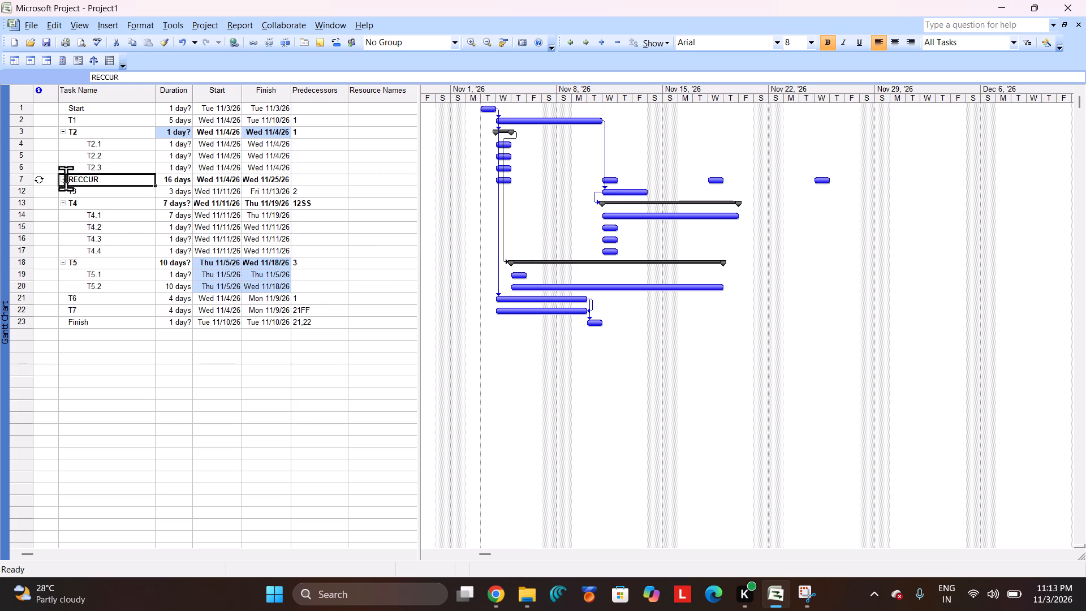
pyautogui.click(63, 177)
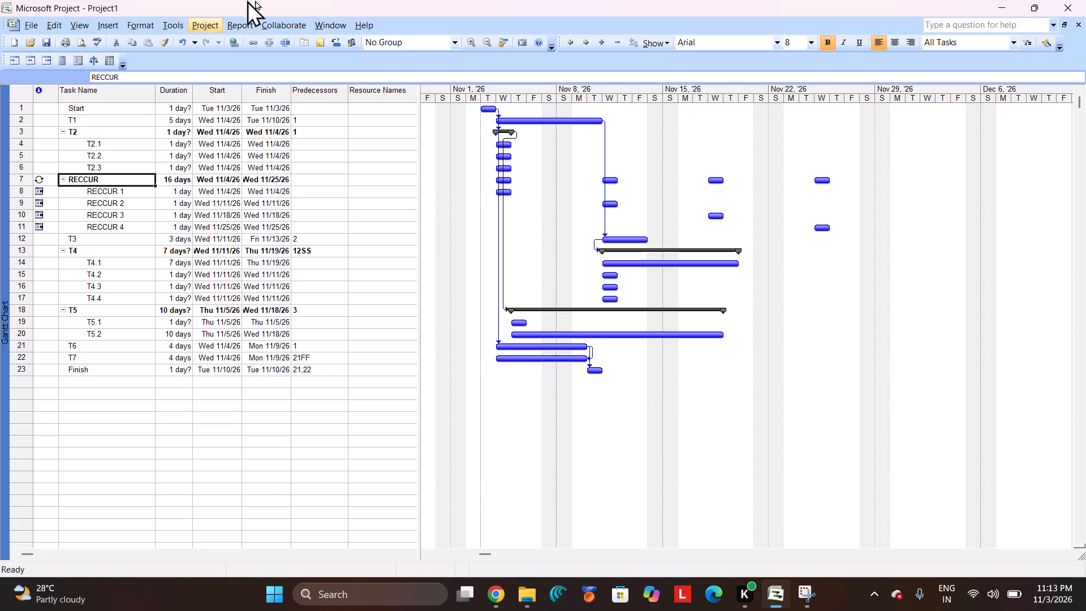
# Stop the screen recording, start saving it as an MP4 from Snipping Tool and clear the suggested file name.
pyautogui.click(501, 28)
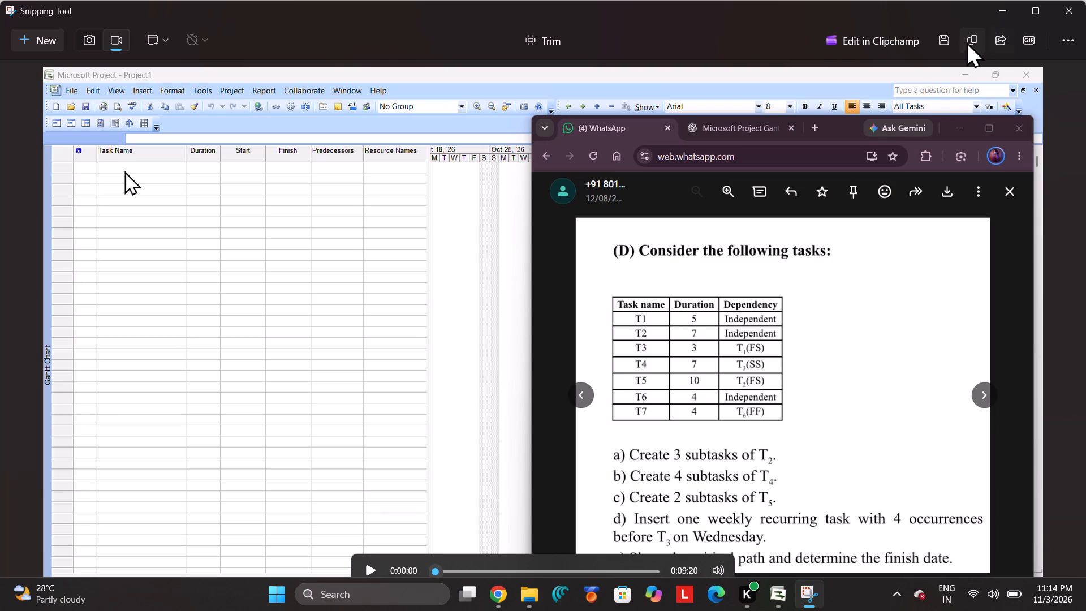
pyautogui.click(947, 37)
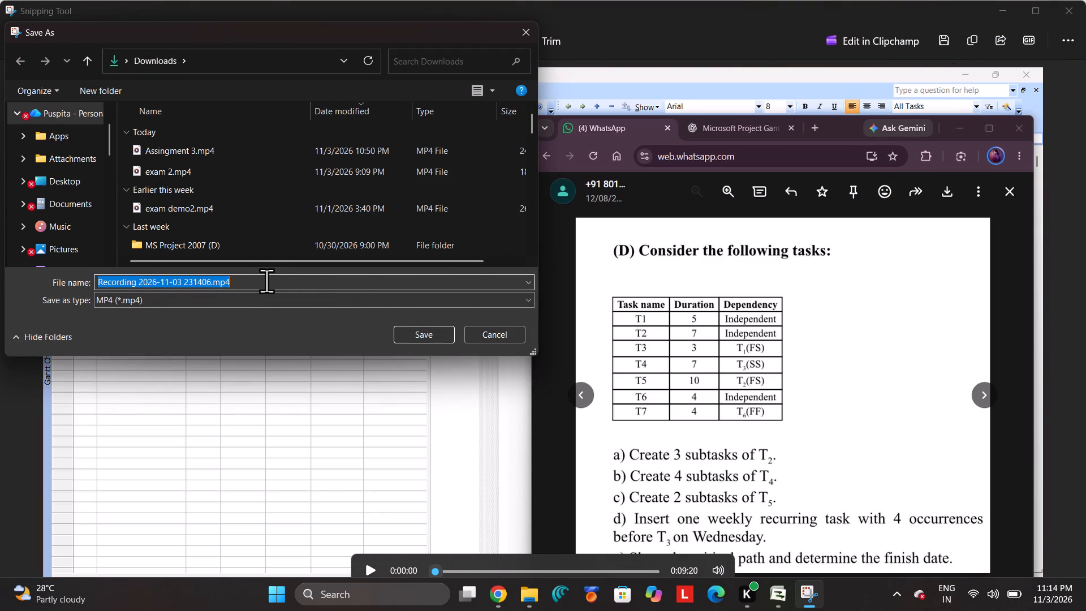
pyautogui.press('BackSpace')
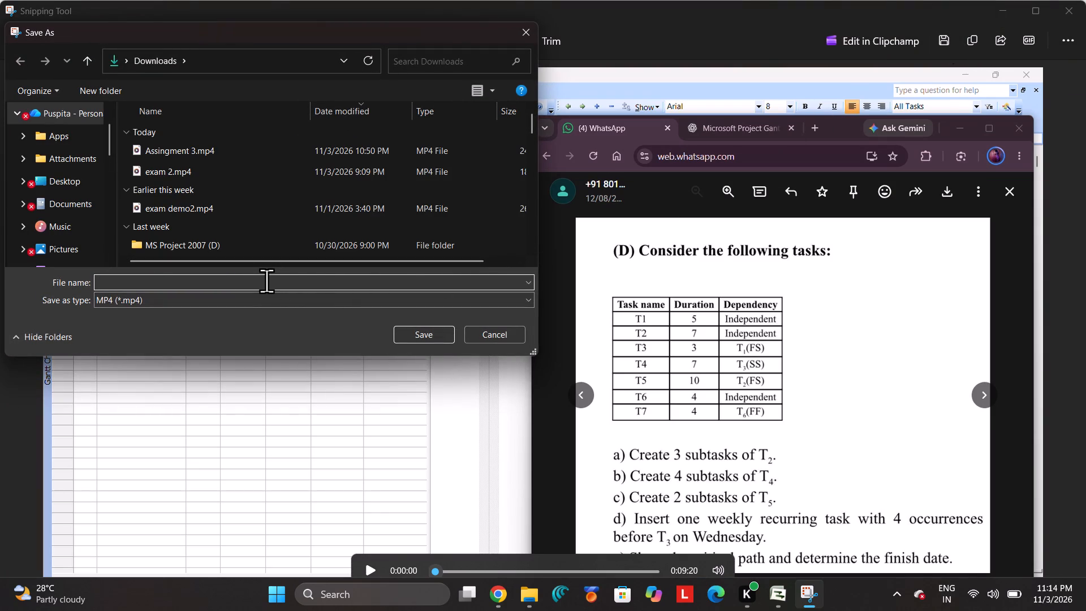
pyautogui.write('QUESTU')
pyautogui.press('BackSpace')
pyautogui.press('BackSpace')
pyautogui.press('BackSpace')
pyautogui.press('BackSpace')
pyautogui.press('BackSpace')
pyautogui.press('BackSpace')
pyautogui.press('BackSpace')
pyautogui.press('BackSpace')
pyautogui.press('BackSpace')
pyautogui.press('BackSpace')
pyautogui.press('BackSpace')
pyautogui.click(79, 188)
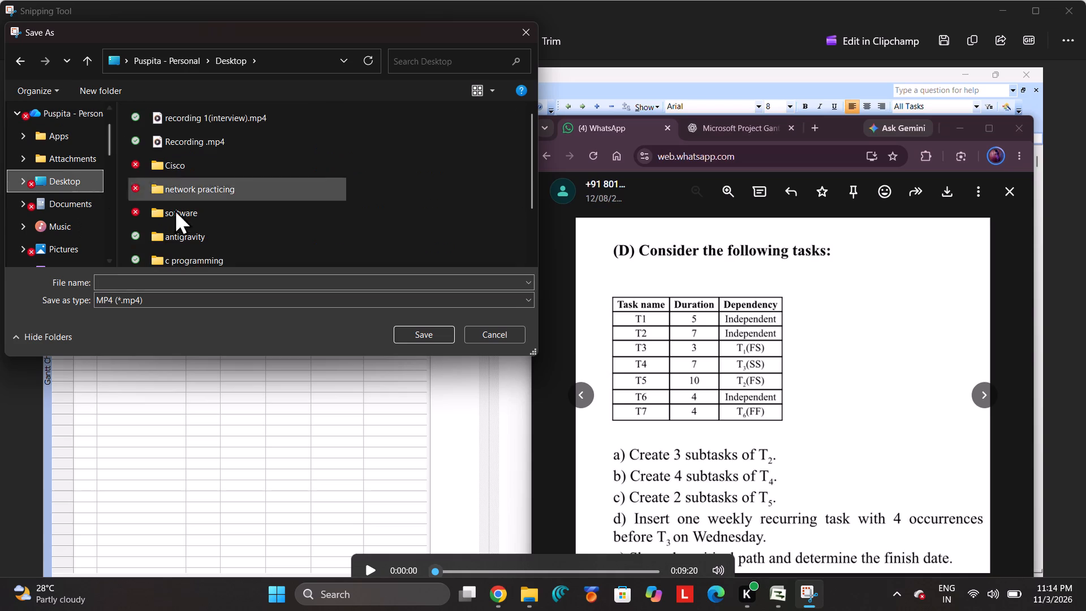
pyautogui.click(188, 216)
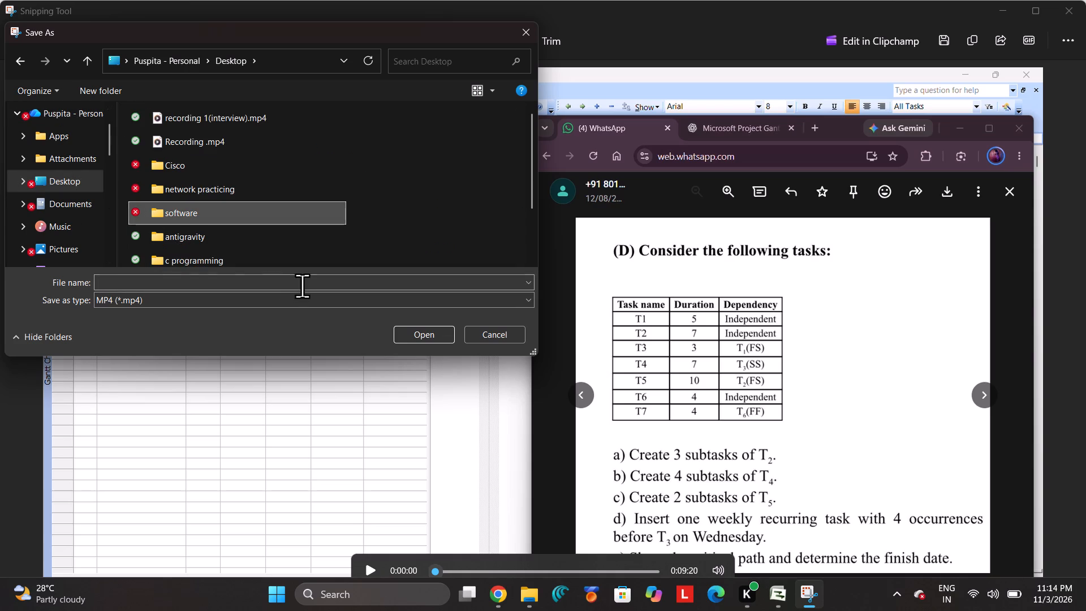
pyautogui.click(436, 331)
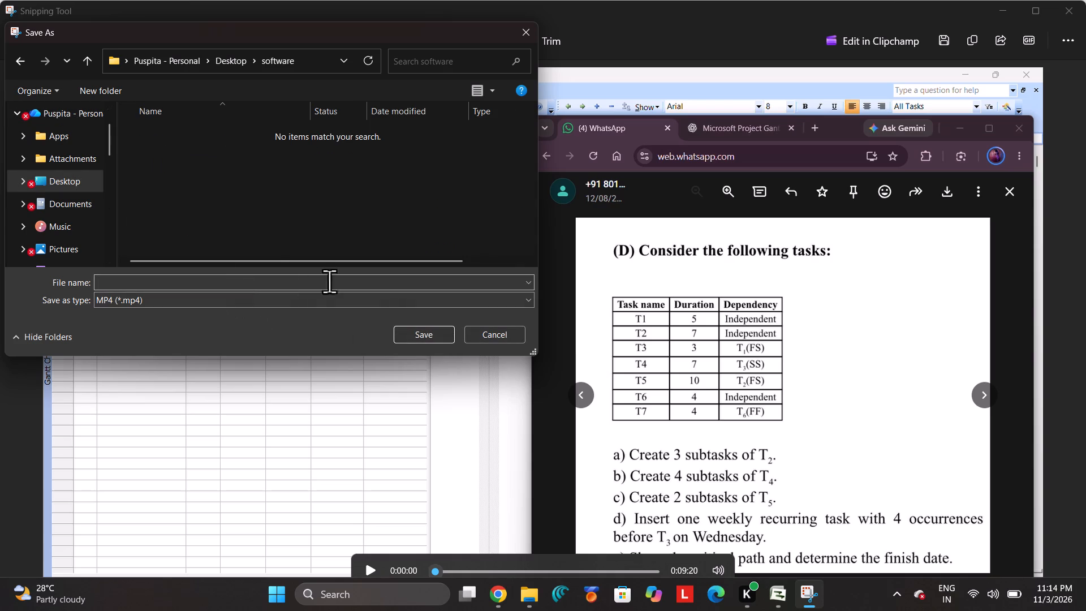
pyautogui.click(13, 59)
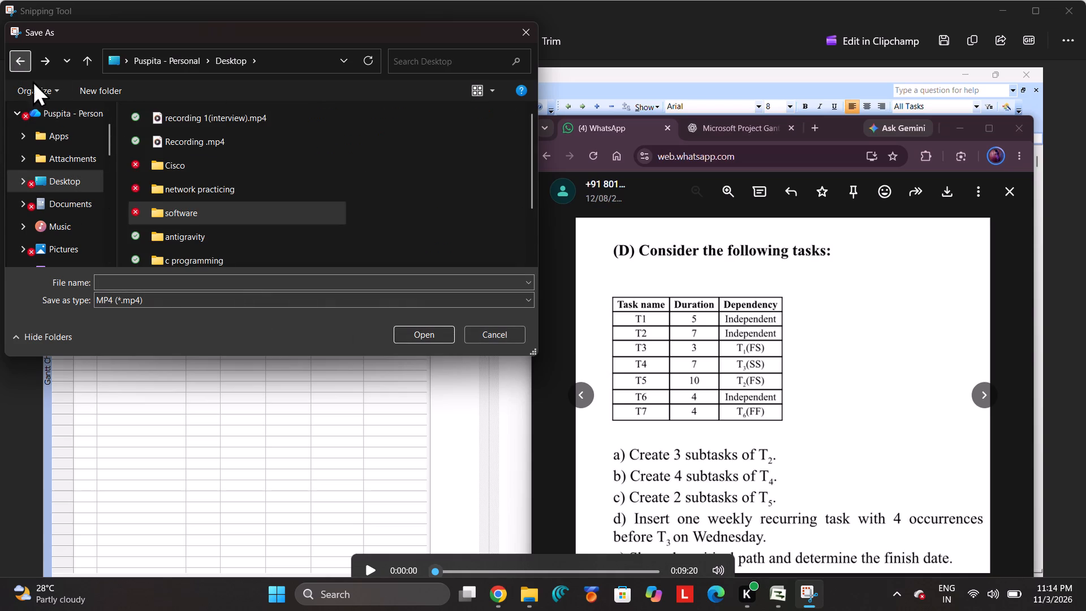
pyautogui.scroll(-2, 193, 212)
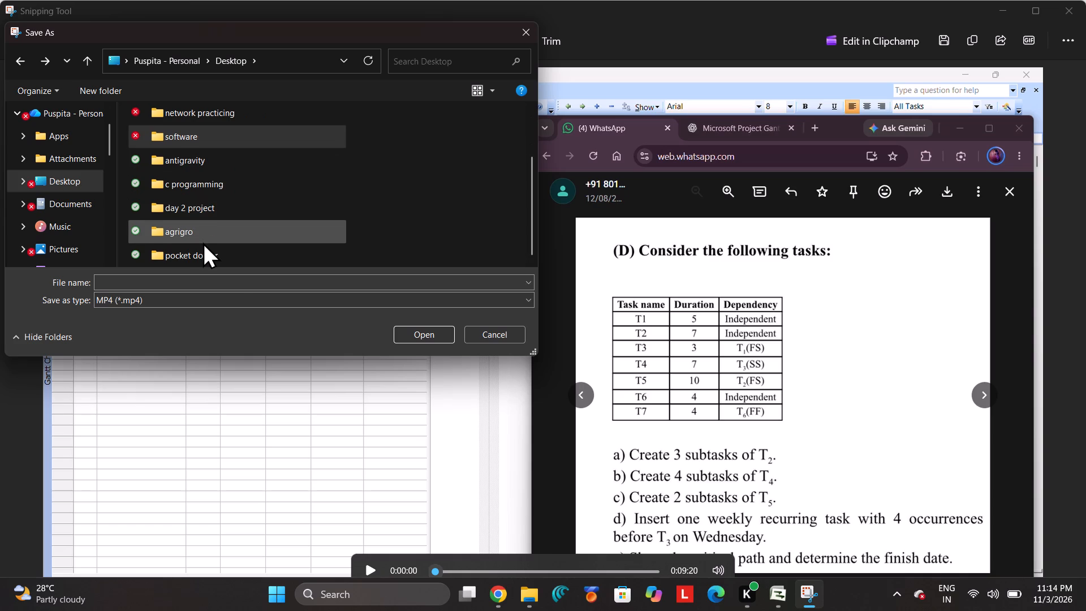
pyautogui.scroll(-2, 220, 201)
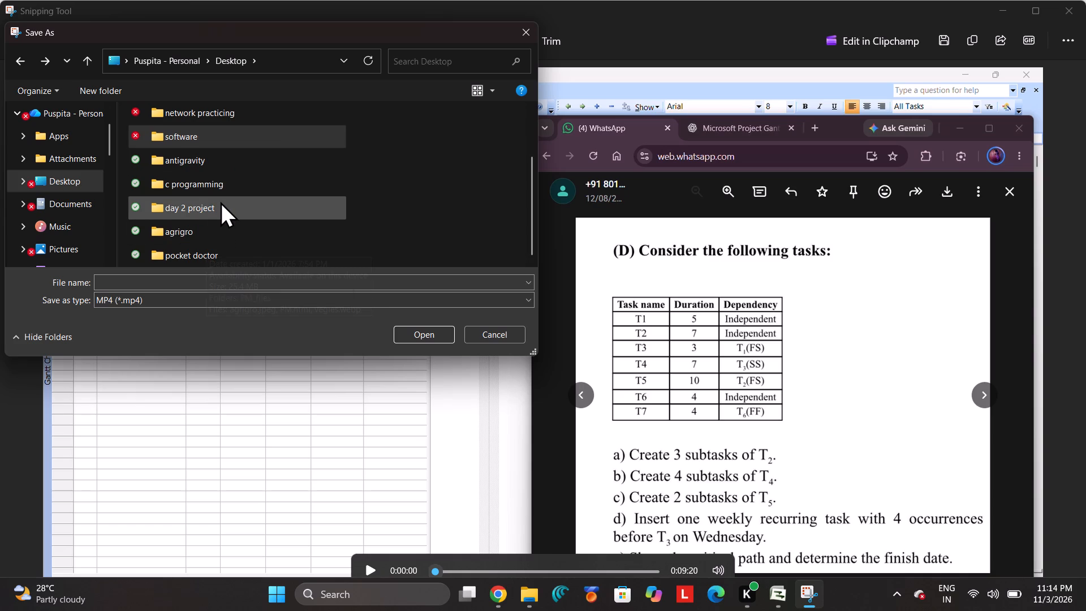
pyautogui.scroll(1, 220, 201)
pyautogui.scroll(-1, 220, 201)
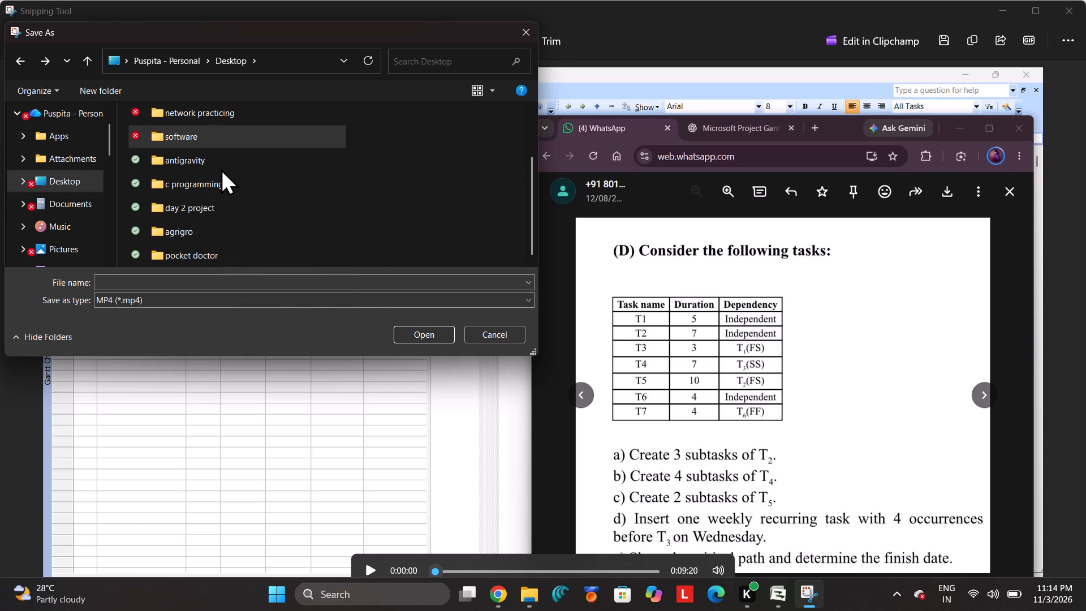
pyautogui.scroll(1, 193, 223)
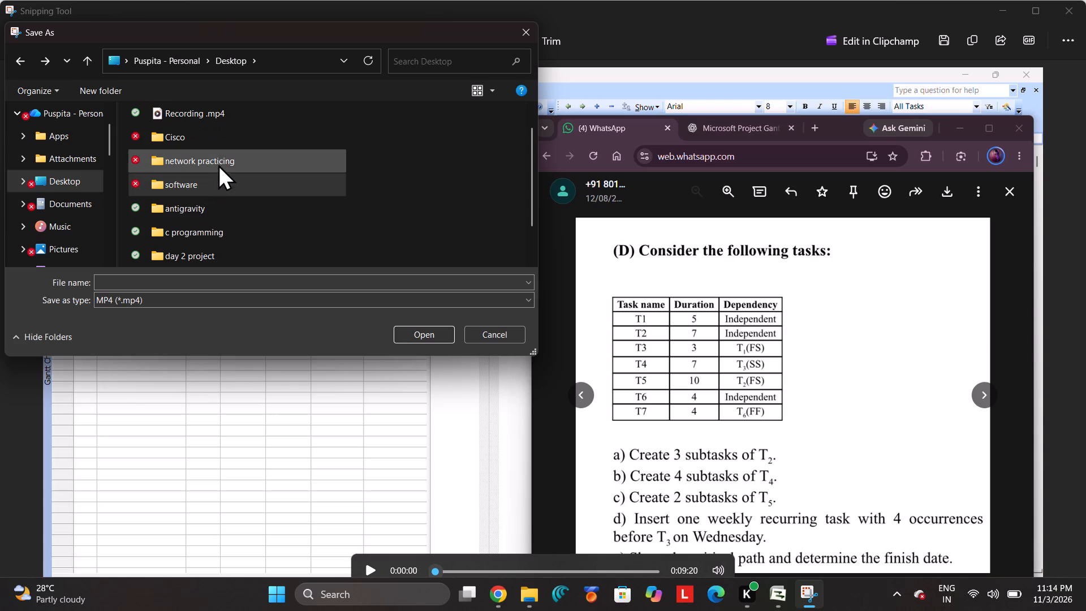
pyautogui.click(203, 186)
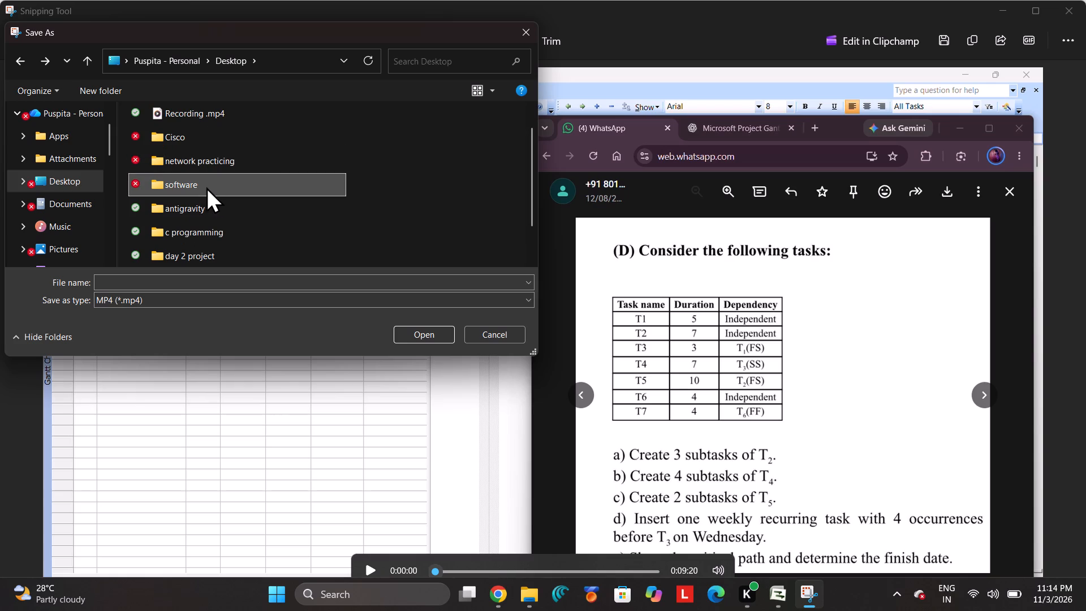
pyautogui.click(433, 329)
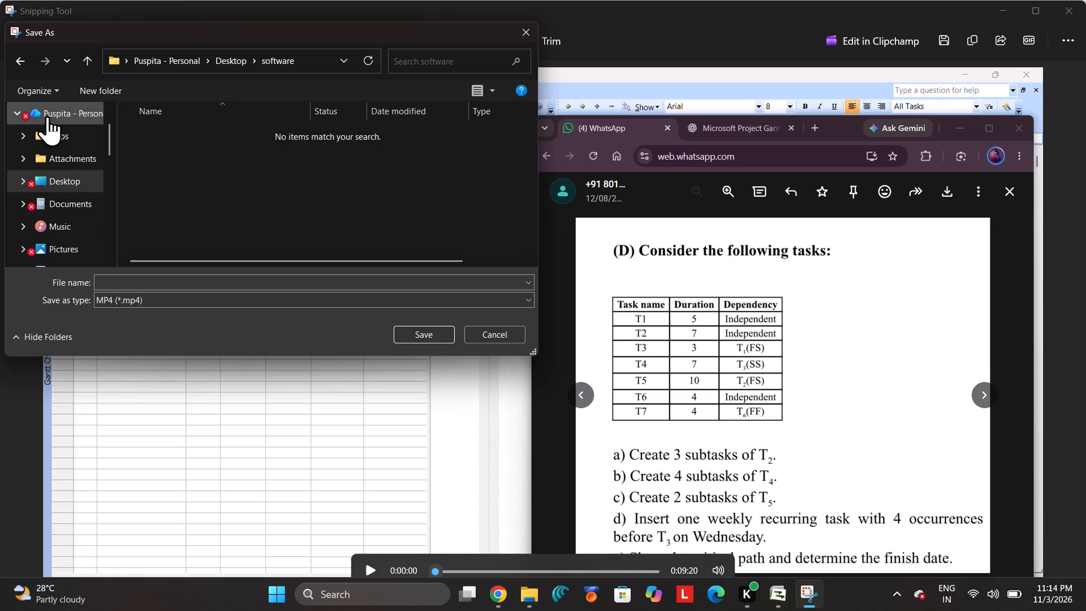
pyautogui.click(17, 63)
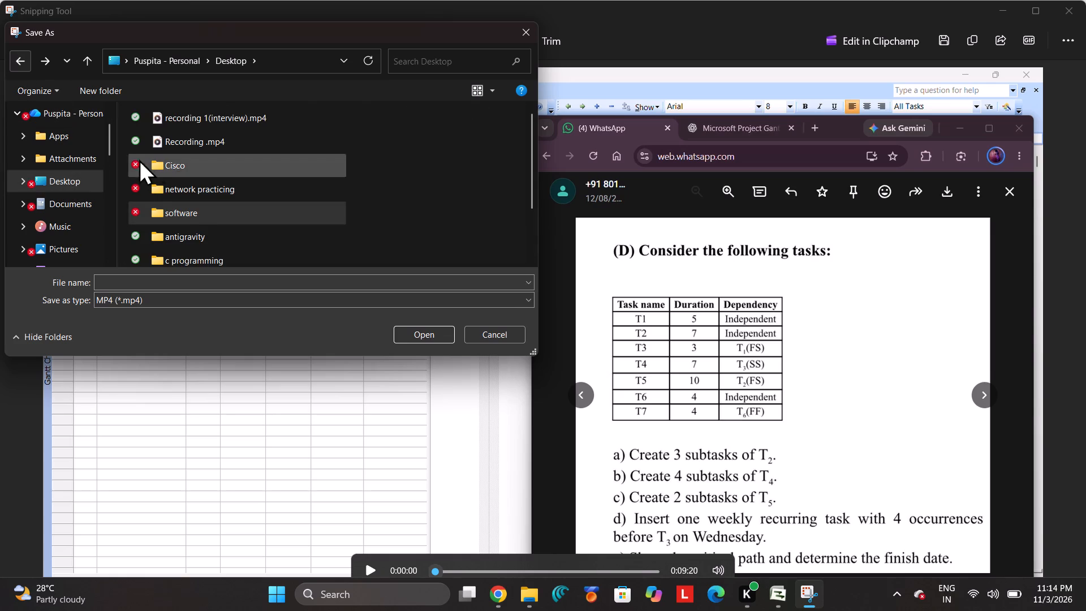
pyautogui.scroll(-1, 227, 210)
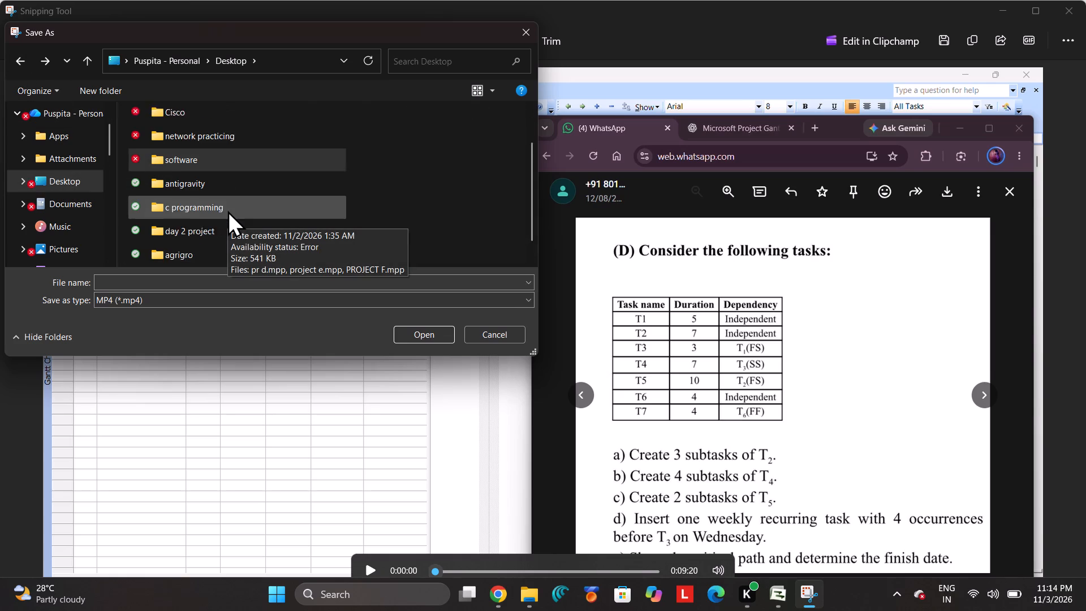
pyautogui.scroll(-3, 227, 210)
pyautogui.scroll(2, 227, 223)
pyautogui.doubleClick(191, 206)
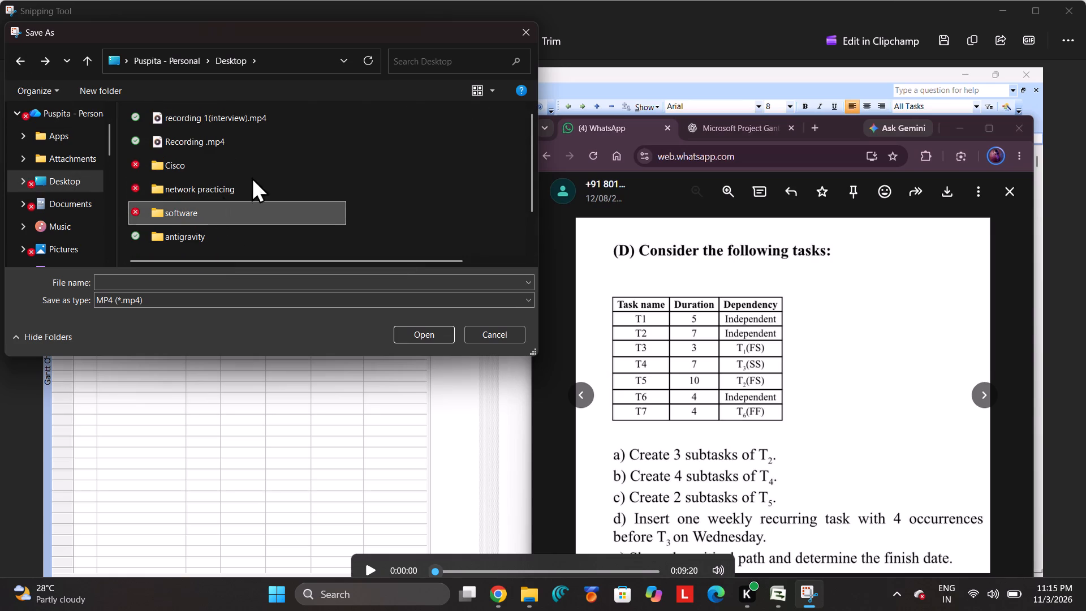
# Browse the Desktop folders in the save dialog for a location for the MP4 screen recording.
pyautogui.click(307, 134)
pyautogui.click(19, 62)
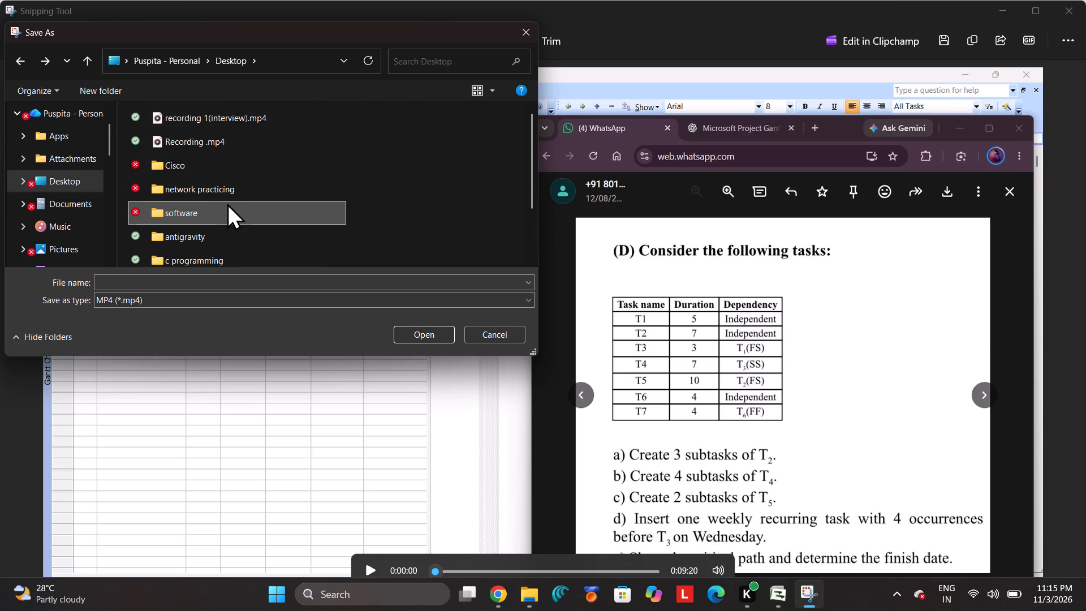
pyautogui.scroll(4, 214, 173)
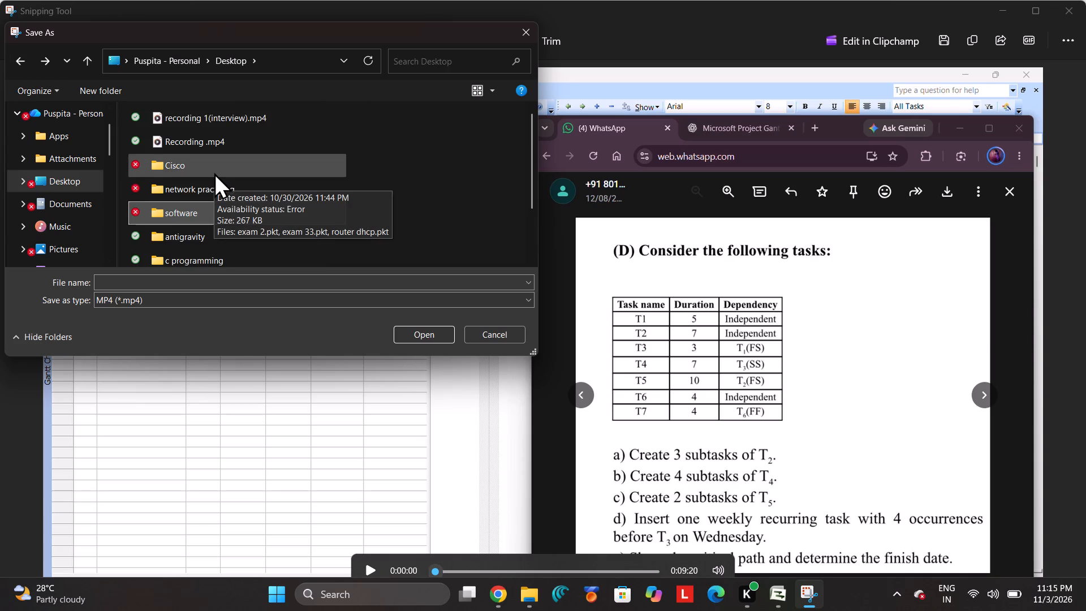
pyautogui.scroll(1, 214, 173)
pyautogui.scroll(-3, 214, 173)
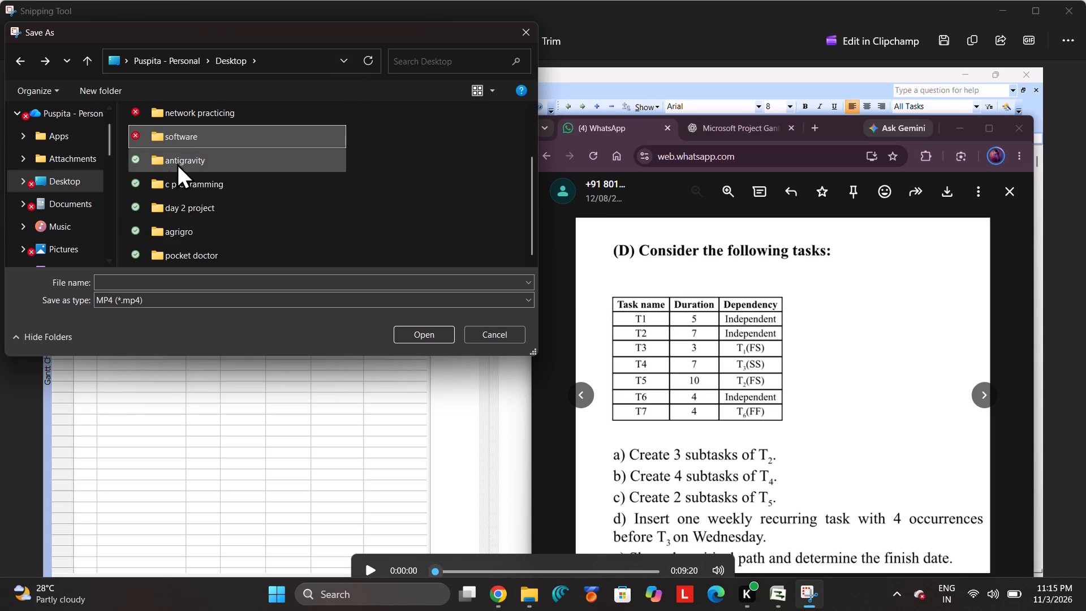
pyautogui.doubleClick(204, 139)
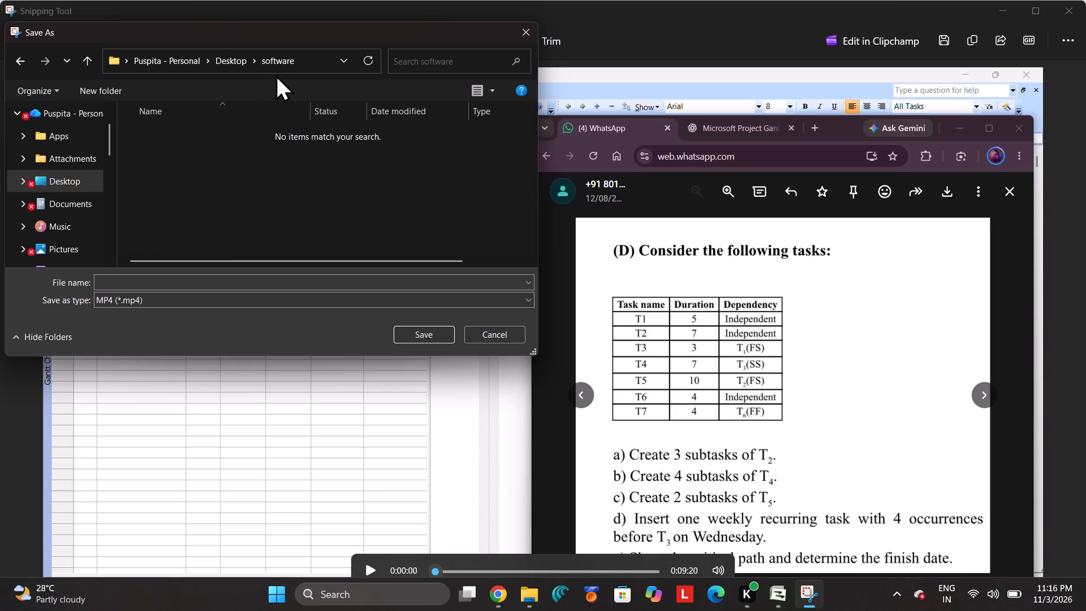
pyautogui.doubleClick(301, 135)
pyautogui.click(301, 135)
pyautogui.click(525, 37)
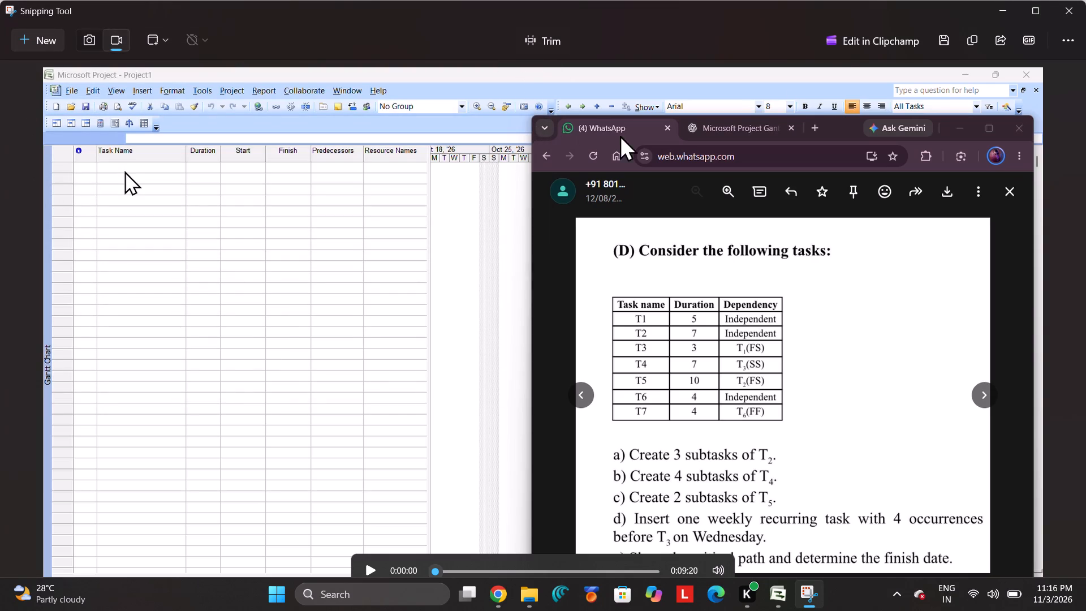
# Reopen the Save As dialog for the recording, choose the Downloads folder and open the file name for editing.
pyautogui.click(947, 42)
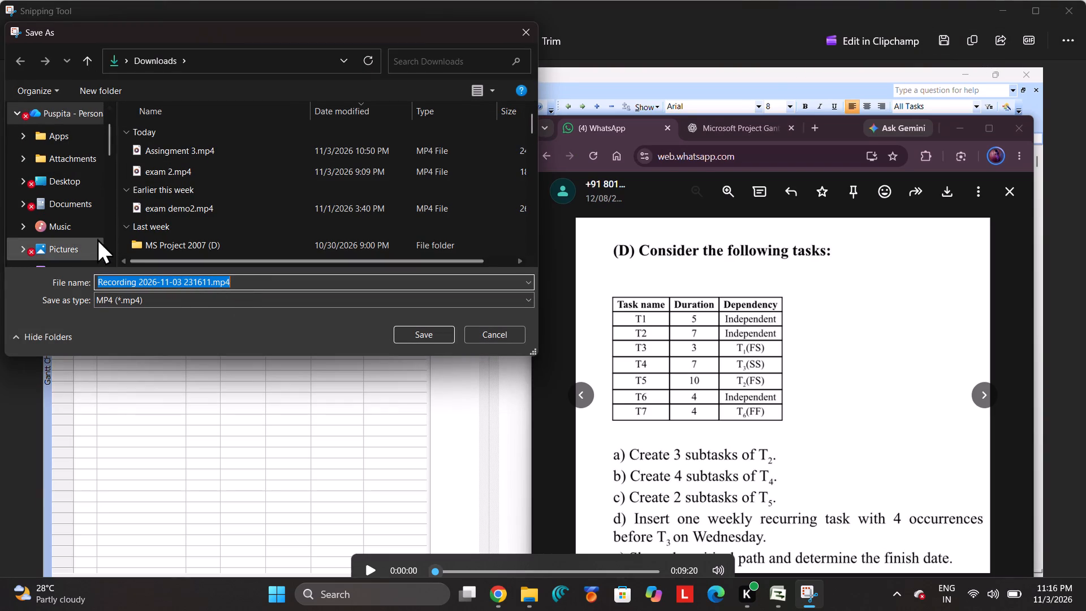
pyautogui.scroll(-2, 85, 212)
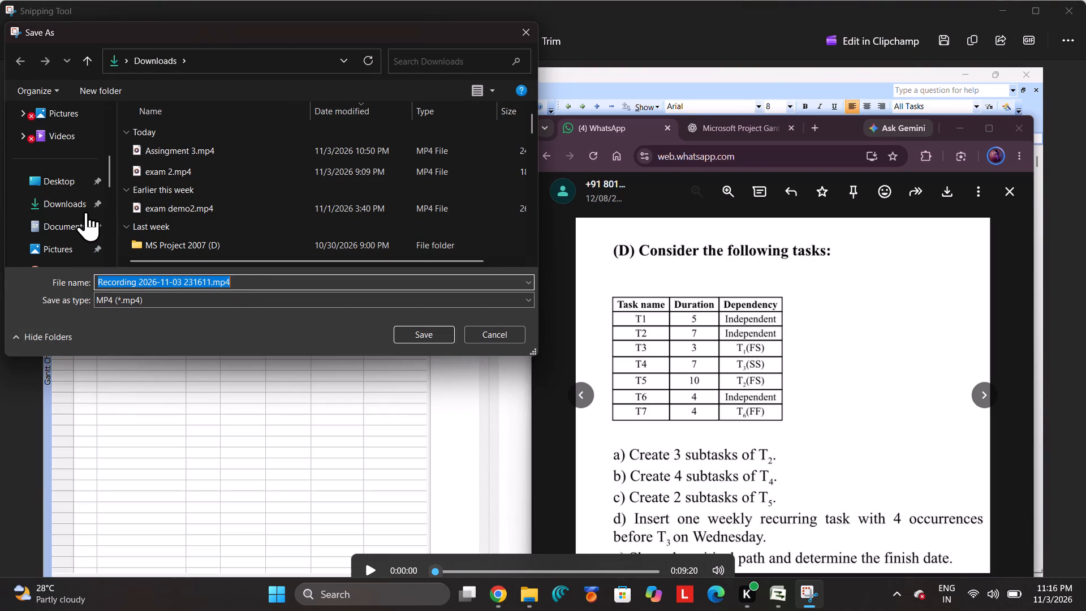
pyautogui.click(84, 209)
pyautogui.click(231, 279)
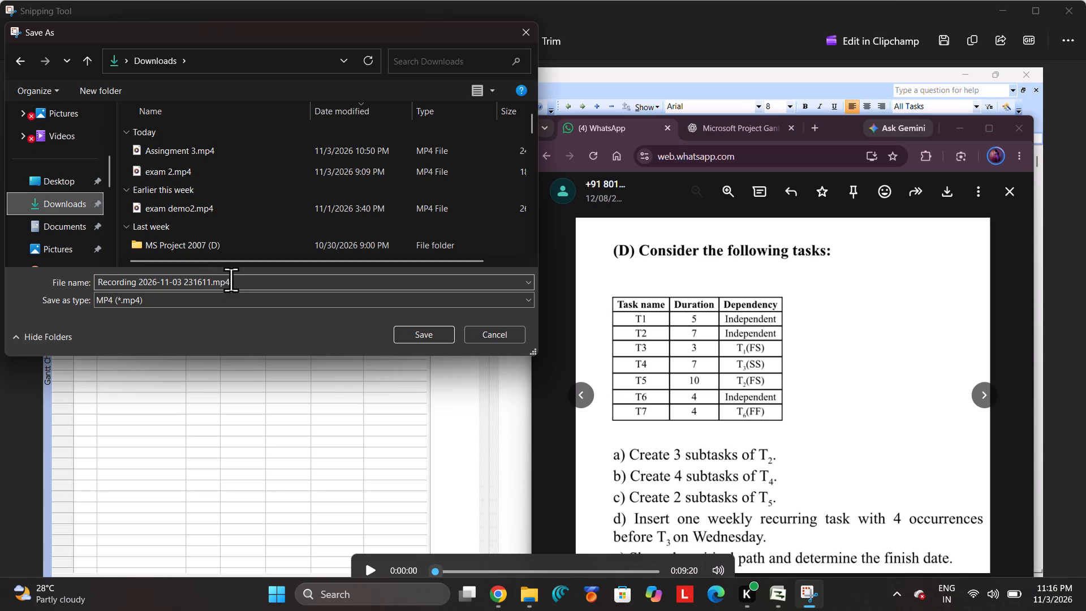
# Name the recording QS D and save it as an MP4 in the Downloads folder.
pyautogui.press('BackSpace')
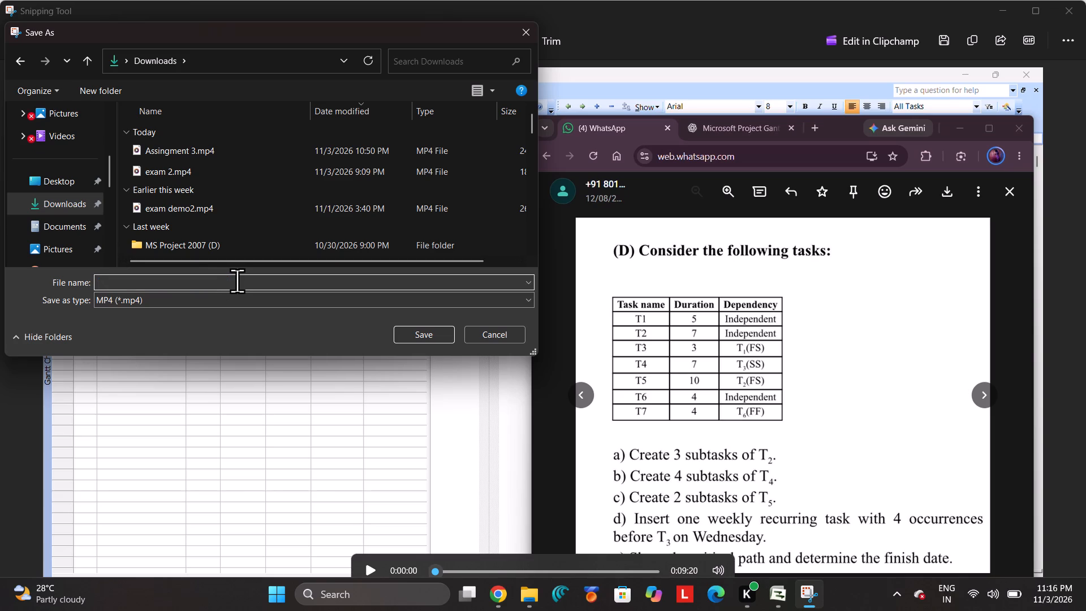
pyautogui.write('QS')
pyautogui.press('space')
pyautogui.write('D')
pyautogui.click(420, 335)
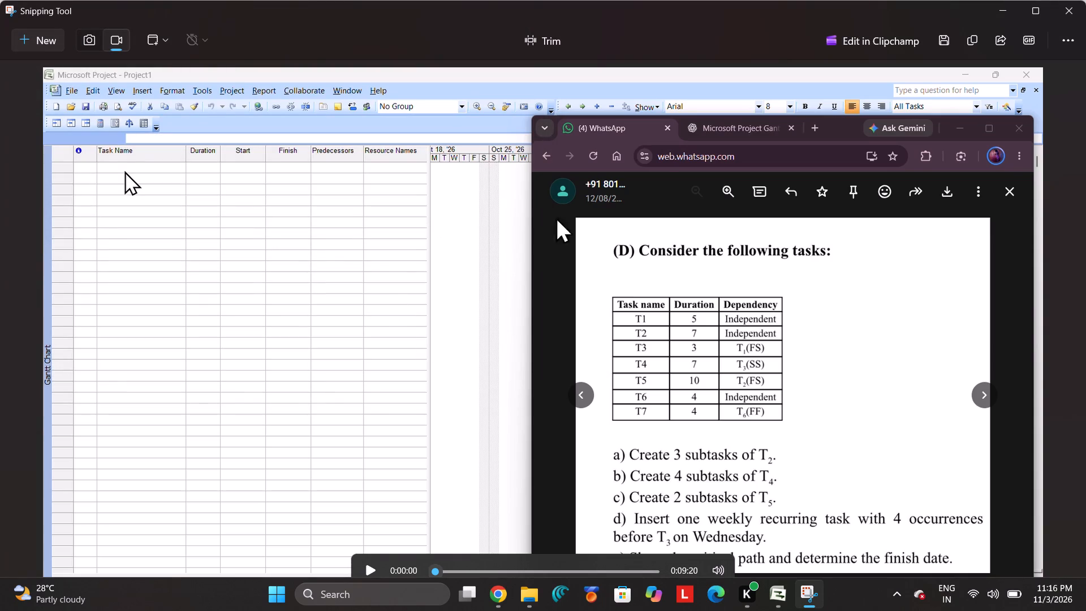
# Check File Explorer's recent files for the saved recording, and close Snipping Tool to return to the project schedule.
pyautogui.click(524, 591)
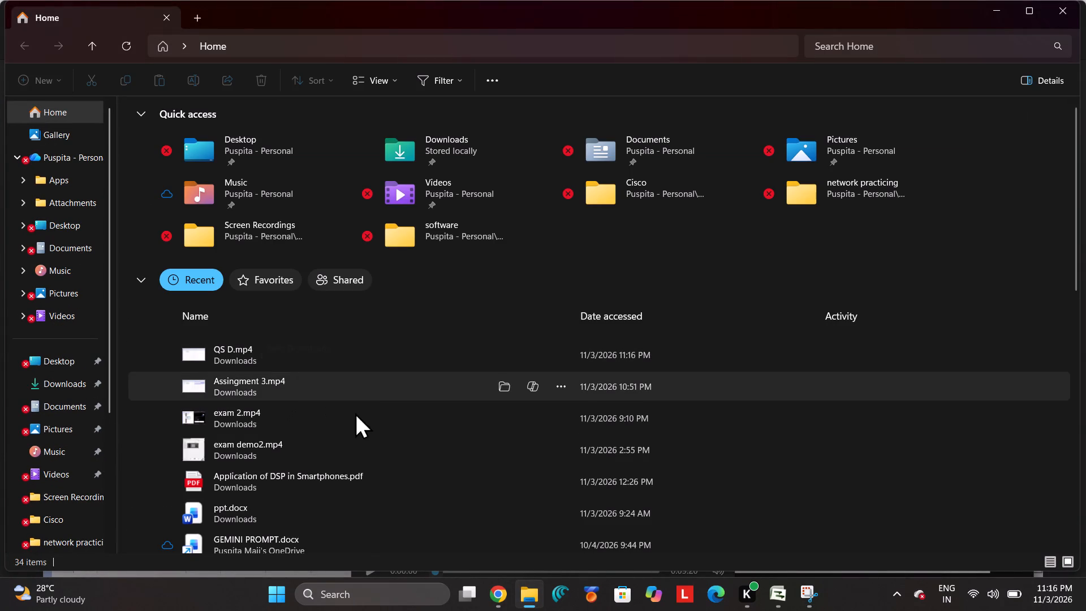
pyautogui.click(1001, 12)
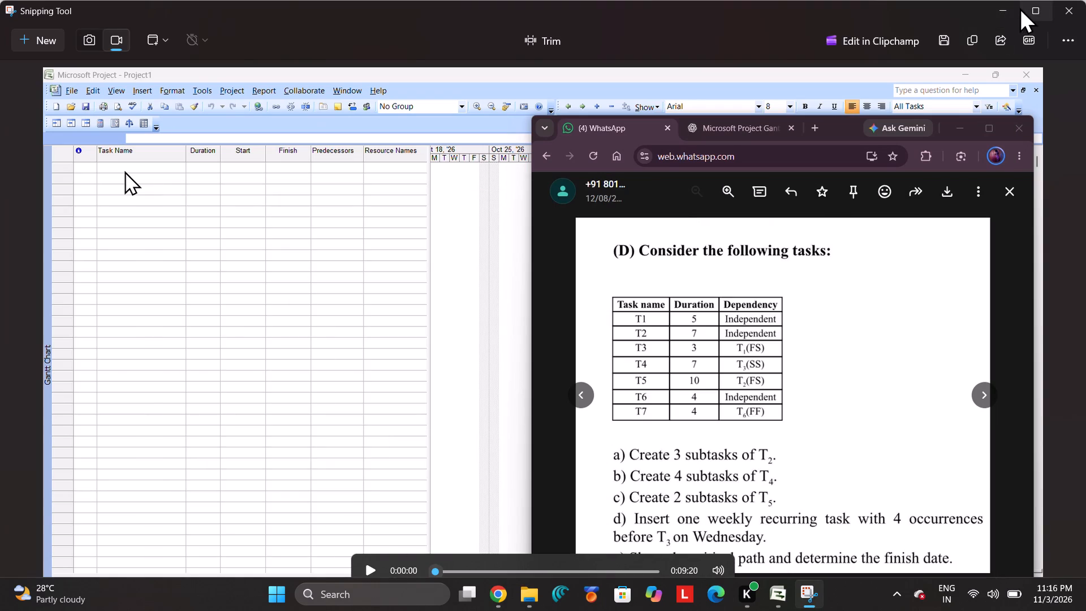
pyautogui.click(1077, 17)
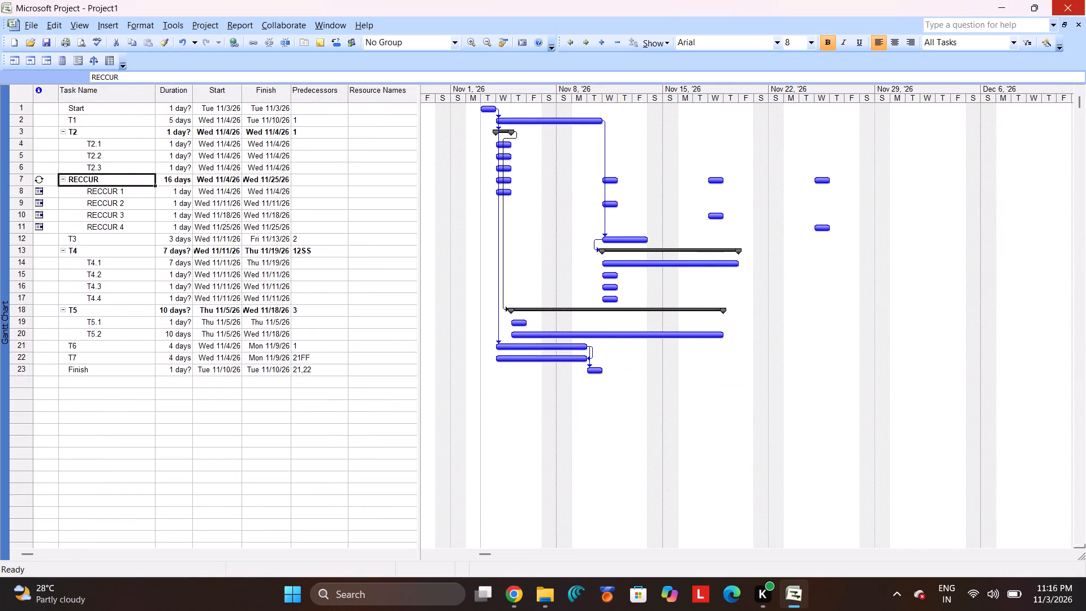
# Collapse the recurring task RECCUR and the summary task T4 in the Gantt Chart task list.
pyautogui.click(64, 180)
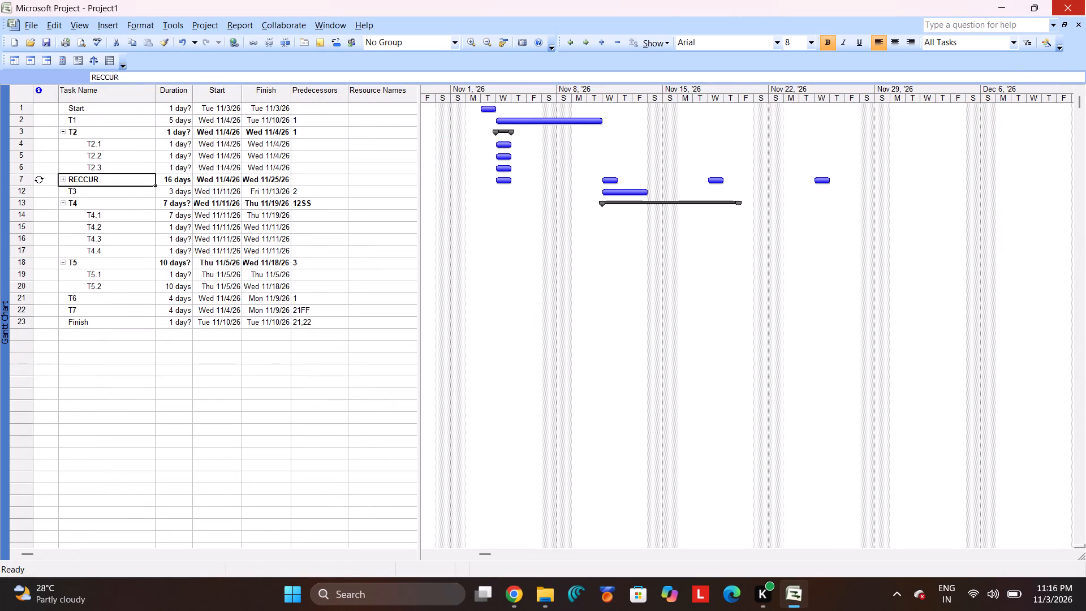
pyautogui.click(61, 200)
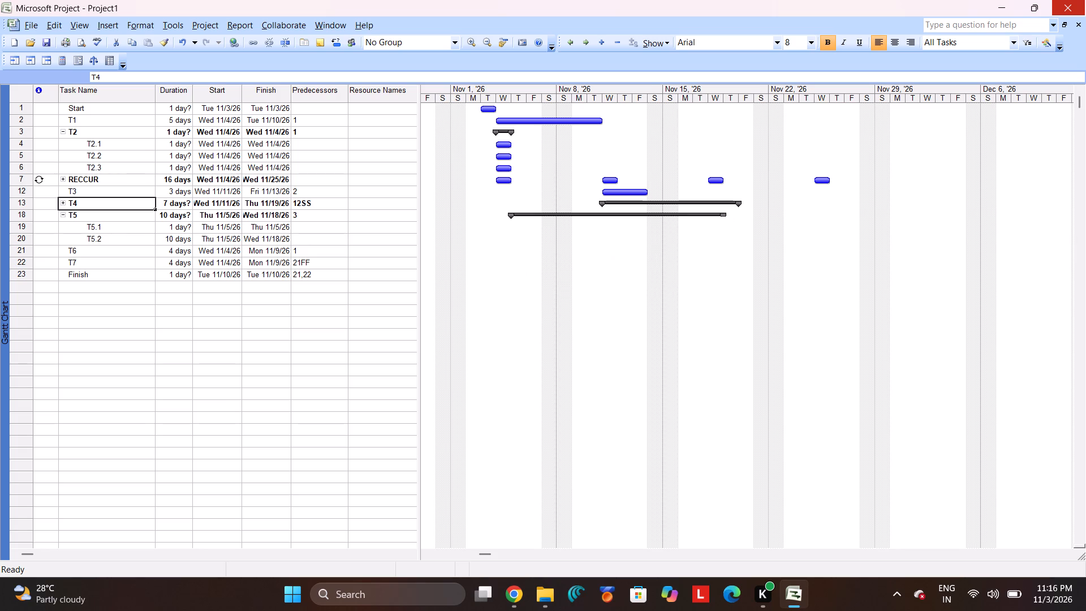
# Collapse the subtasks of summary tasks T5 and T2 in the Gantt Chart task list.
pyautogui.click(66, 216)
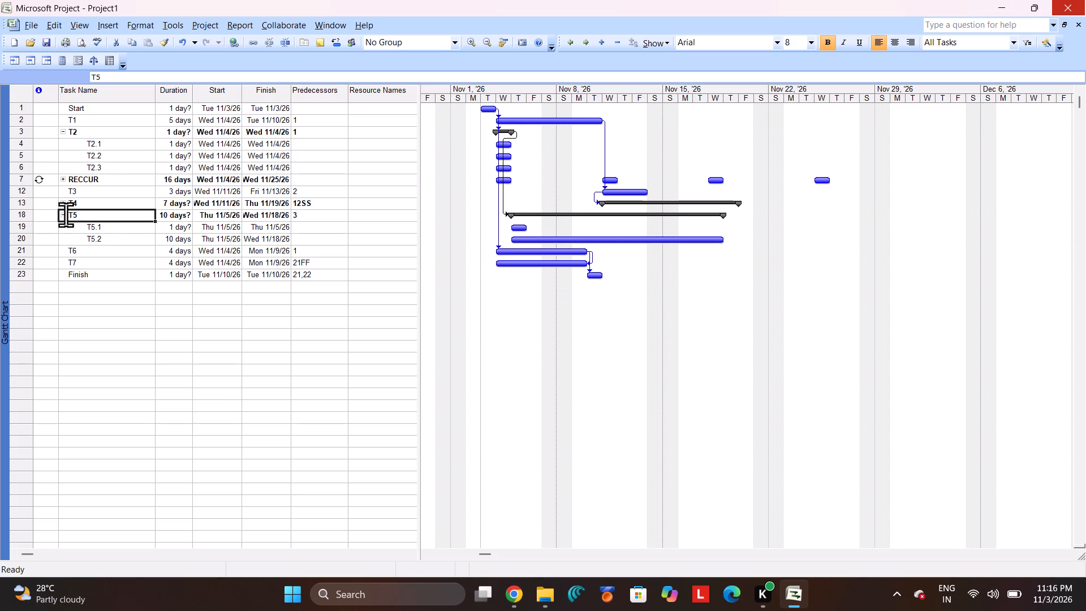
pyautogui.click(64, 213)
pyautogui.click(60, 135)
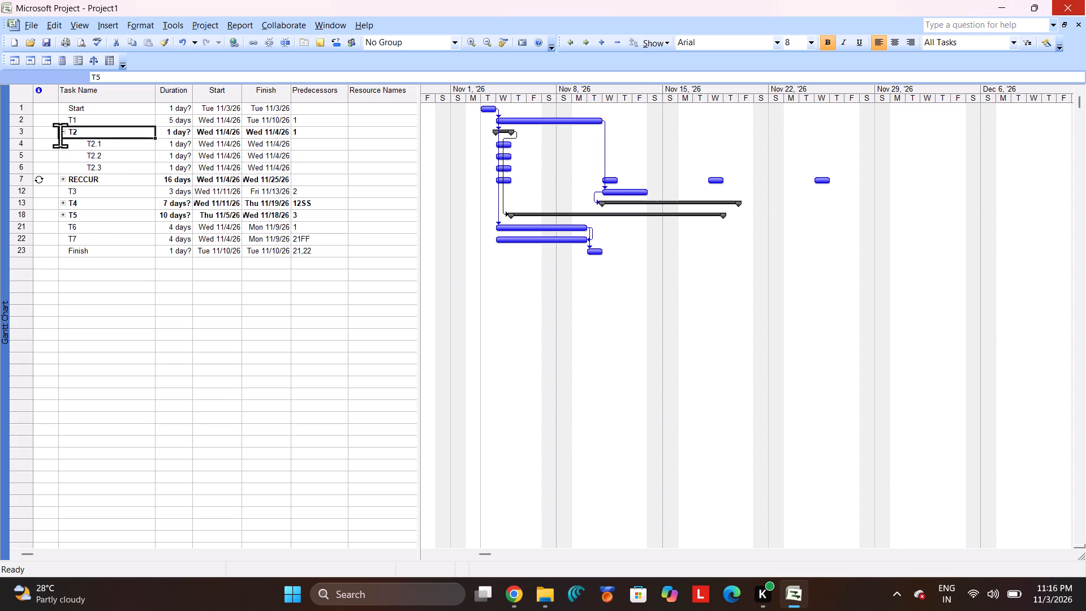
pyautogui.click(65, 130)
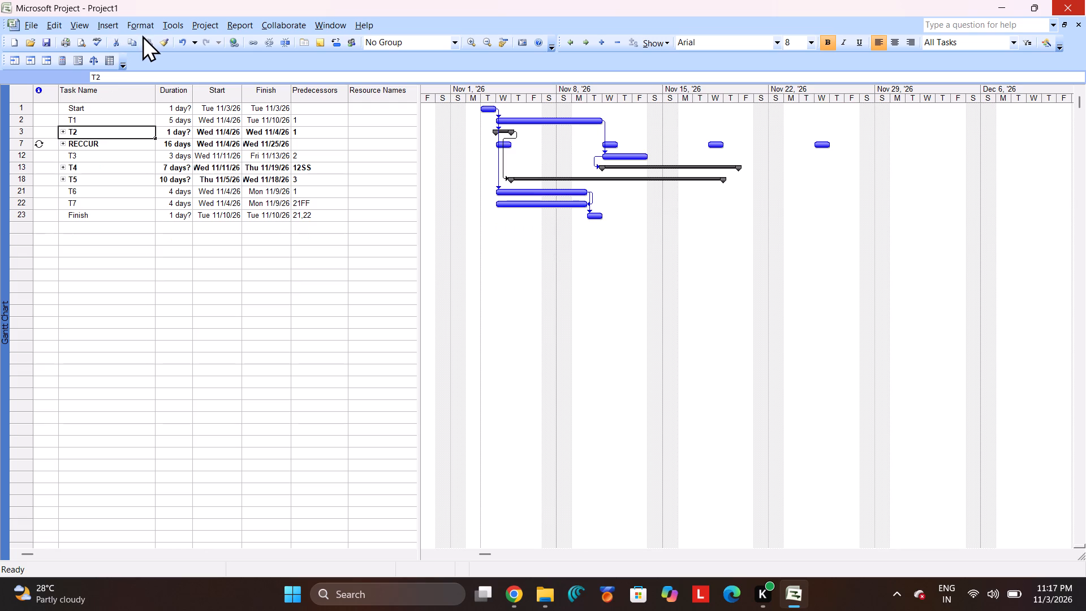
# Open the Network Diagram view and examine the links between the collapsed summary tasks, selecting the T5 box.
pyautogui.click(83, 29)
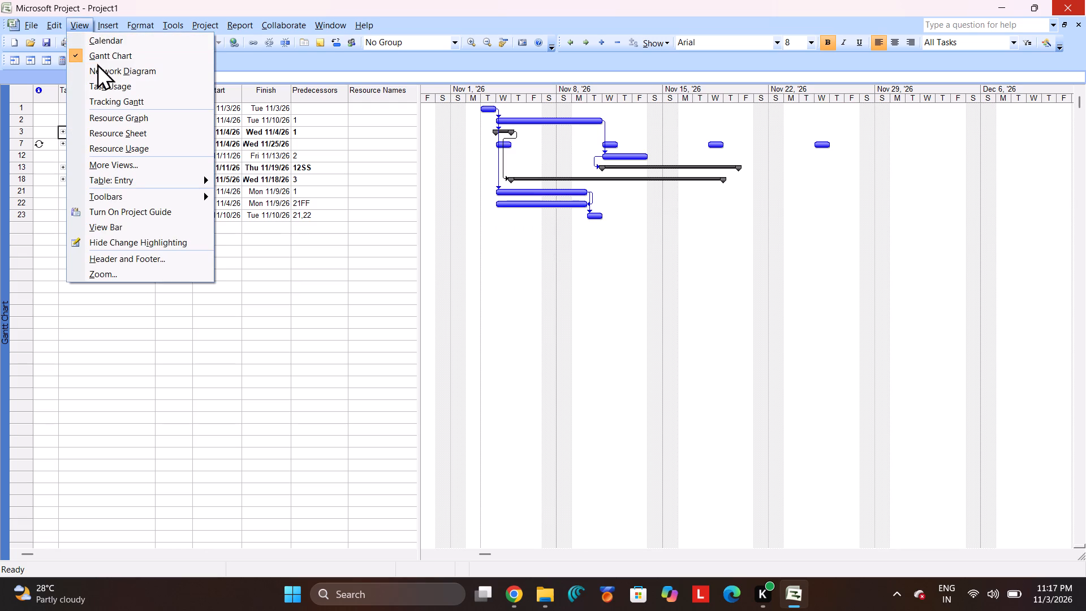
pyautogui.click(98, 67)
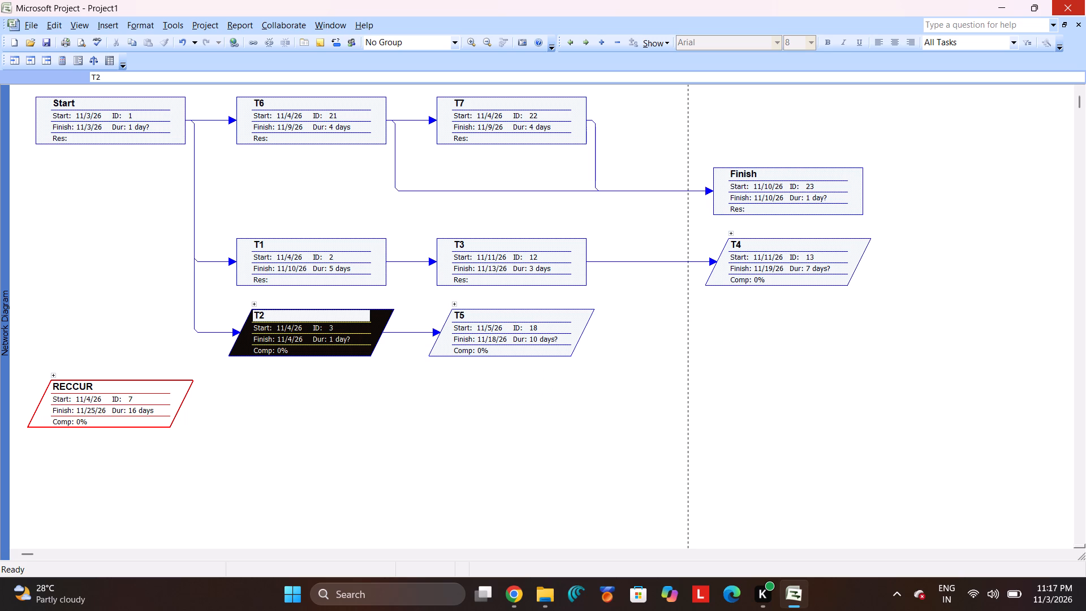
pyautogui.click(490, 352)
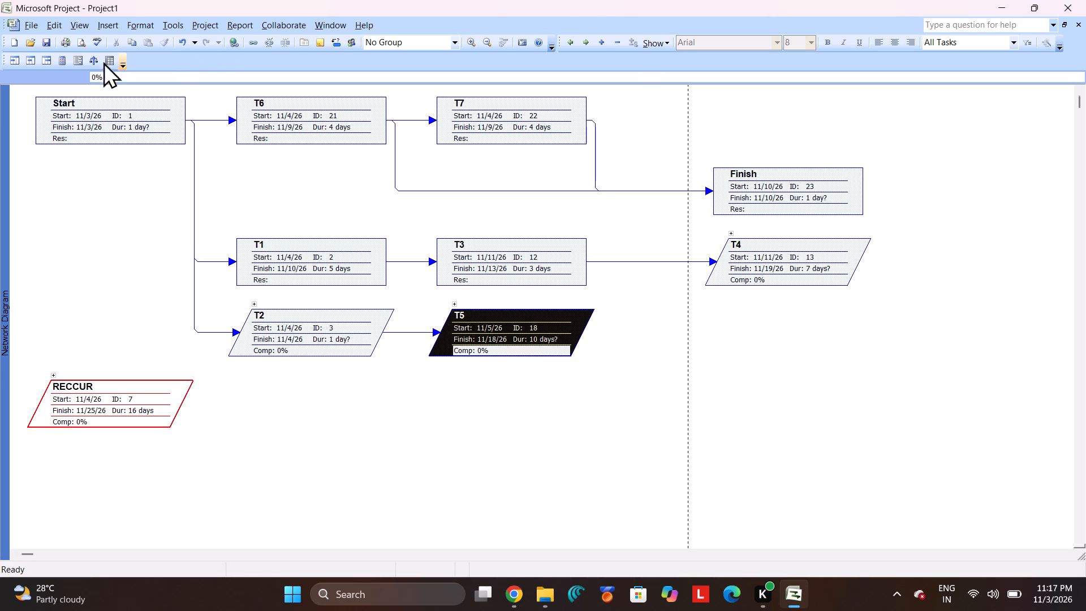
# Return to the Gantt Chart view and expand RECCUR, T4 and T5 to show their subtasks.
pyautogui.click(106, 29)
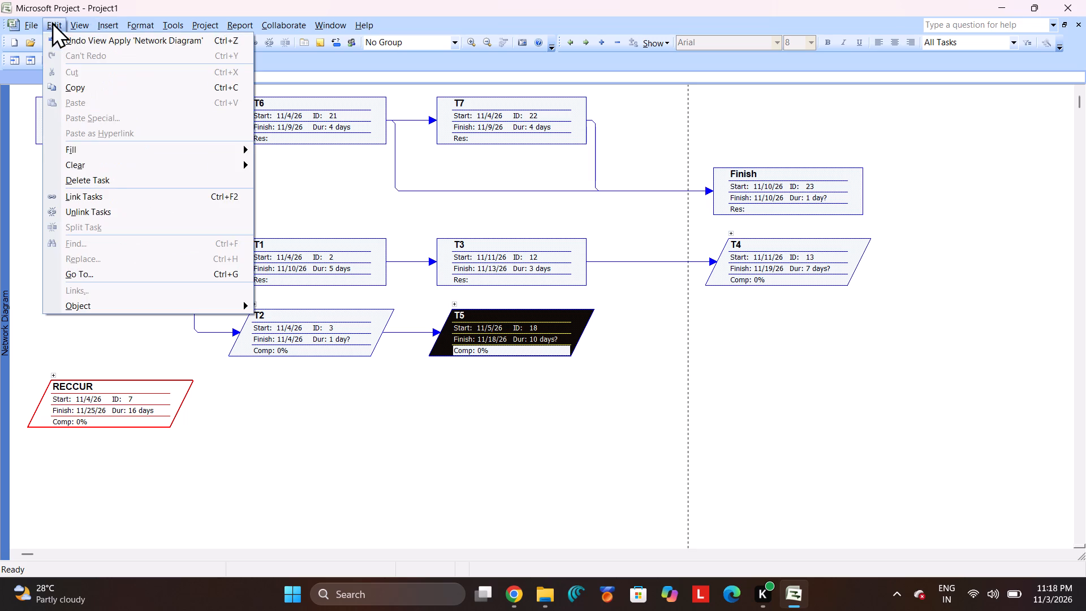
pyautogui.click(90, 53)
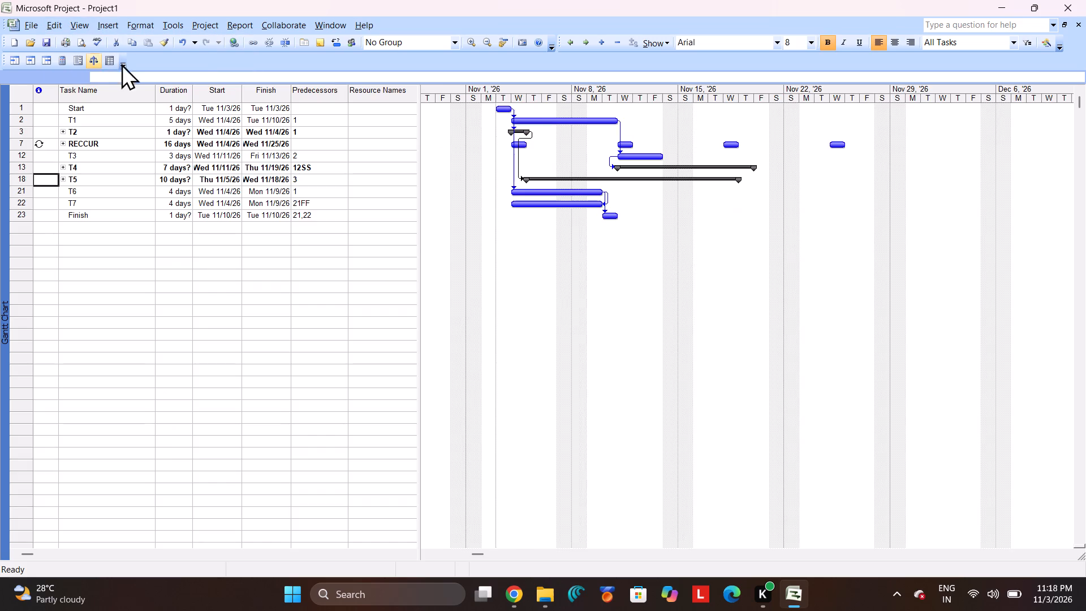
pyautogui.click(62, 145)
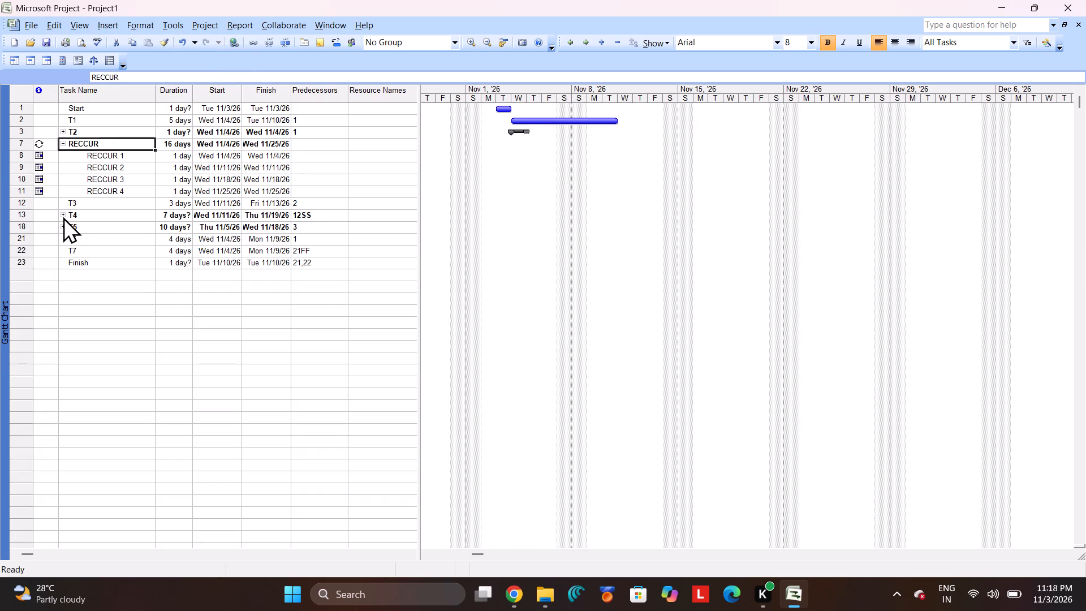
pyautogui.click(63, 217)
pyautogui.click(63, 272)
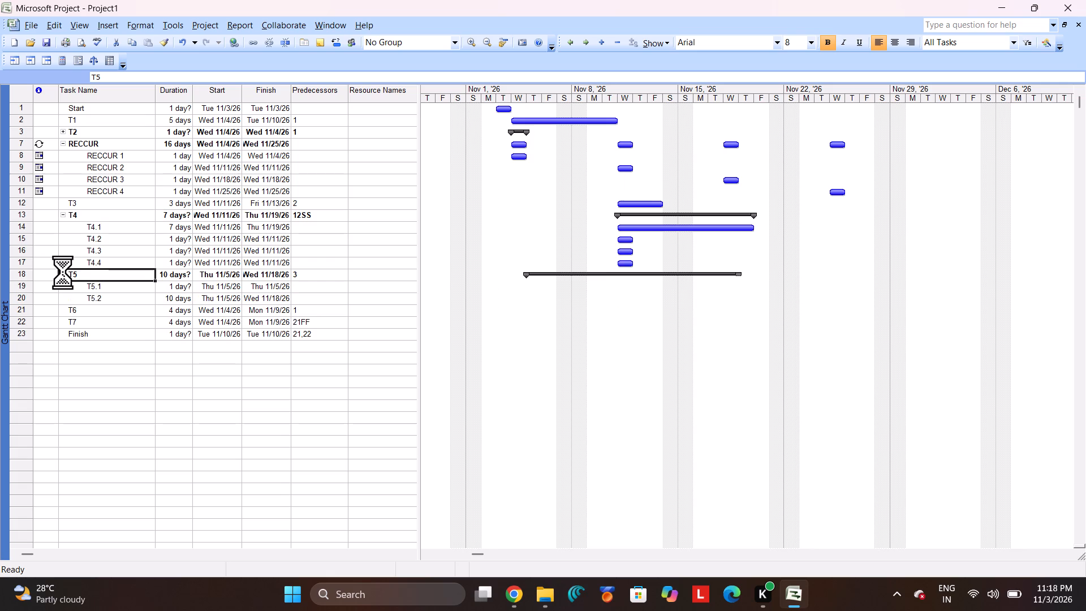
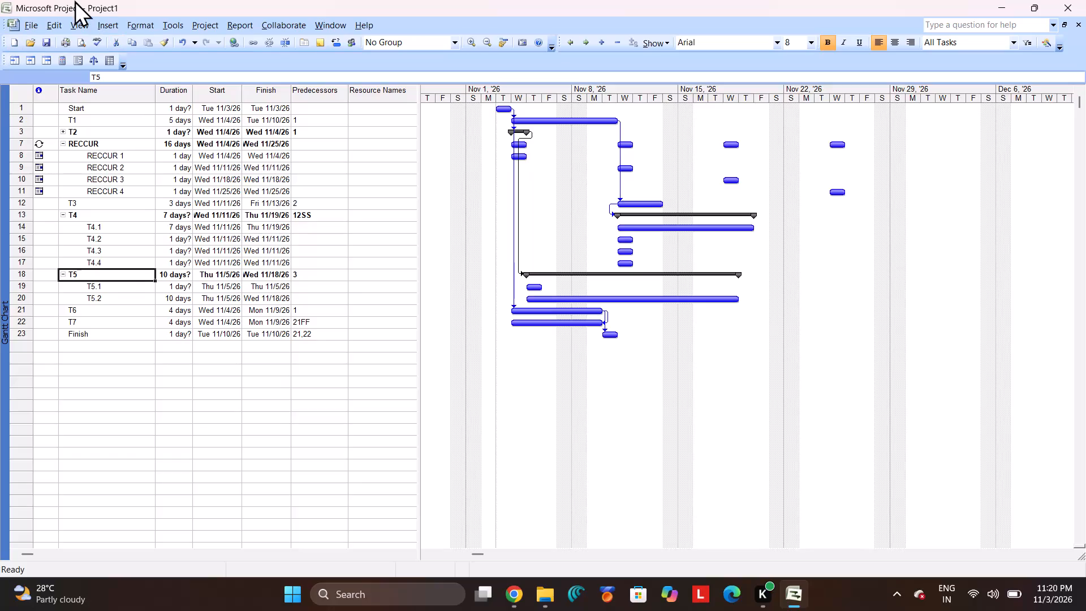
# Expand summary task T2 in the Gantt Chart task list to show subtasks T2.1 to T2.3.
pyautogui.click(36, 28)
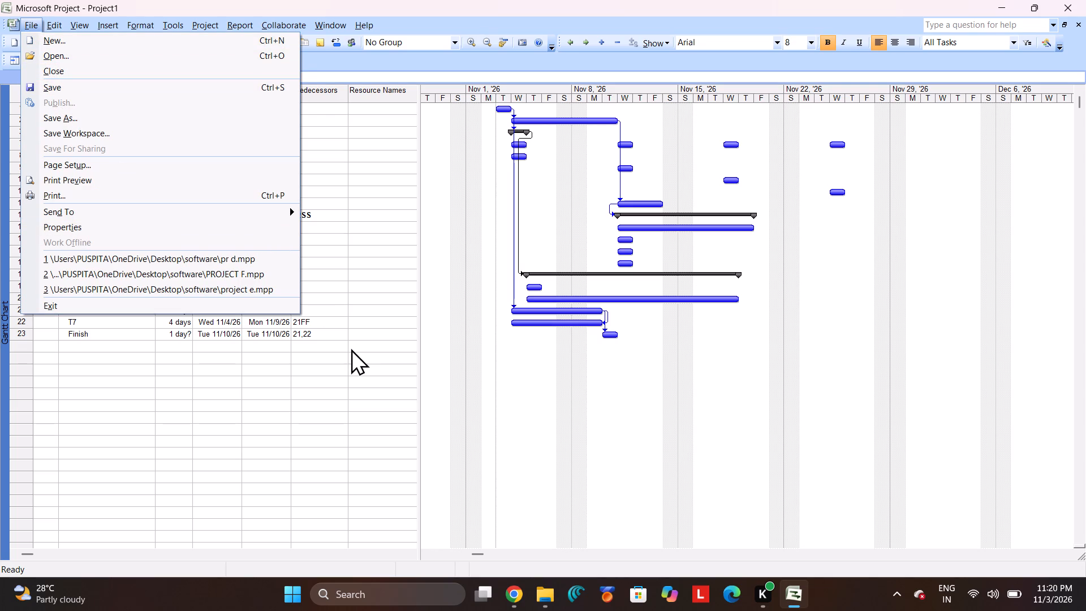
pyautogui.click(312, 408)
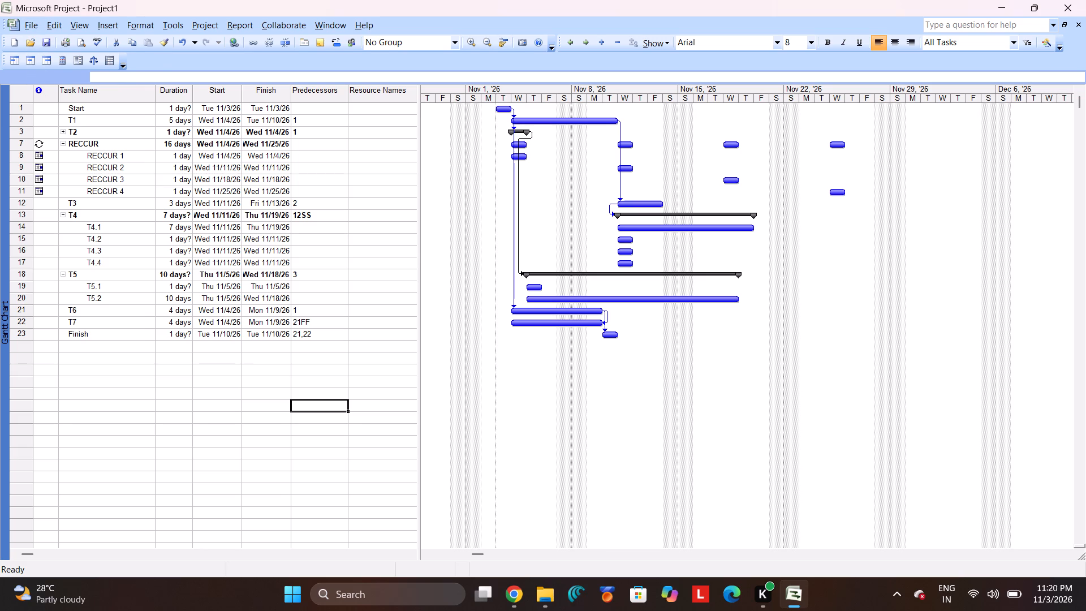
pyautogui.click(65, 145)
pyautogui.click(65, 145)
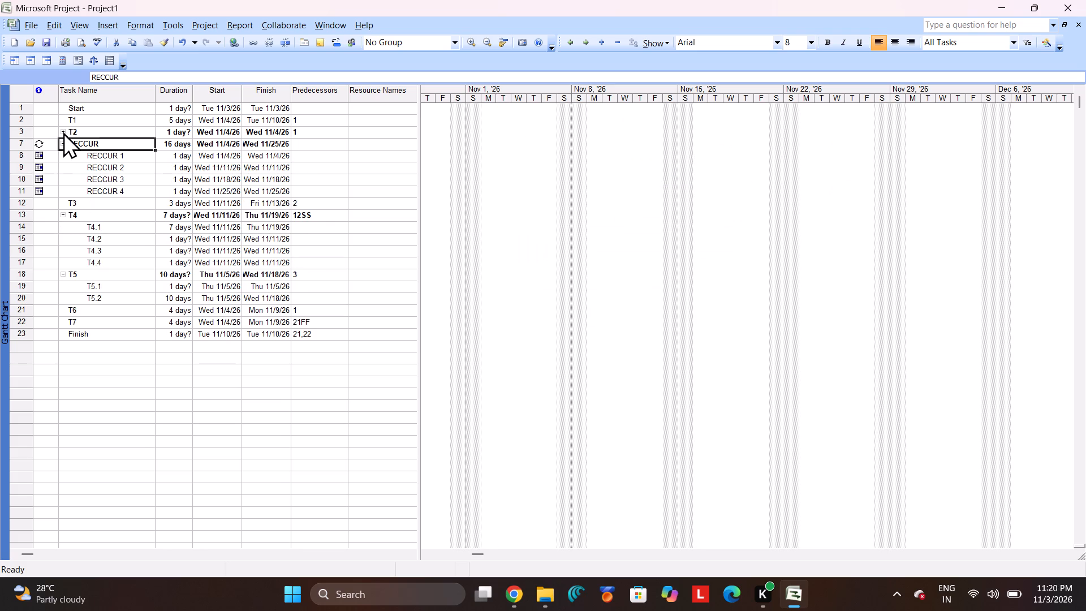
pyautogui.click(61, 131)
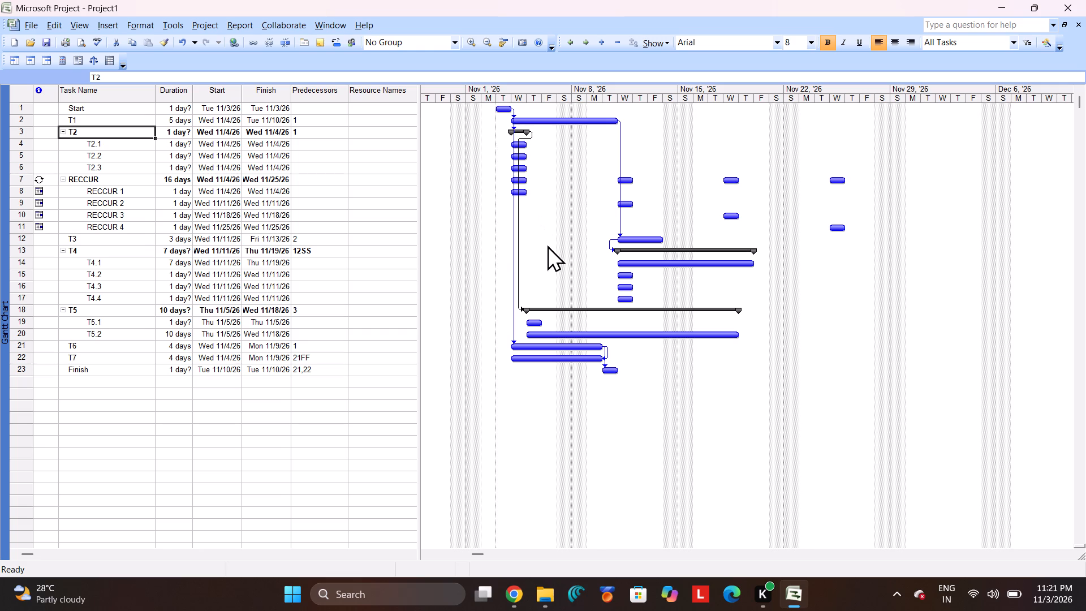
# Take a snip of the task table with all subtasks shown, from the column headers past the Finish row.
pyautogui.press('Print')
pyautogui.moveTo(12, 70); pyautogui.dragTo(67, 296)
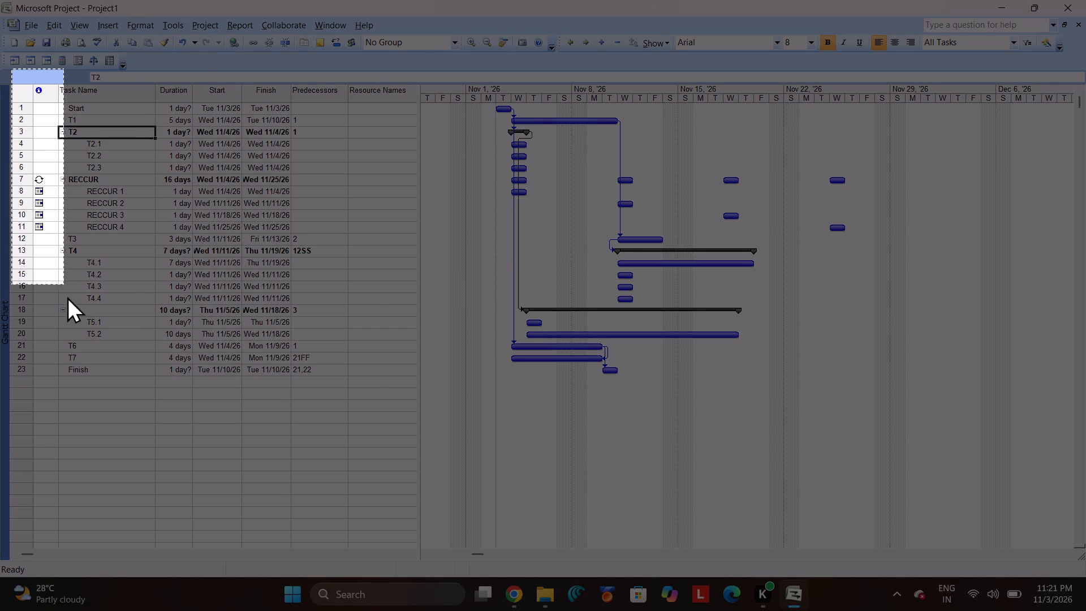
pyautogui.moveTo(67, 296); pyautogui.dragTo(432, 472)
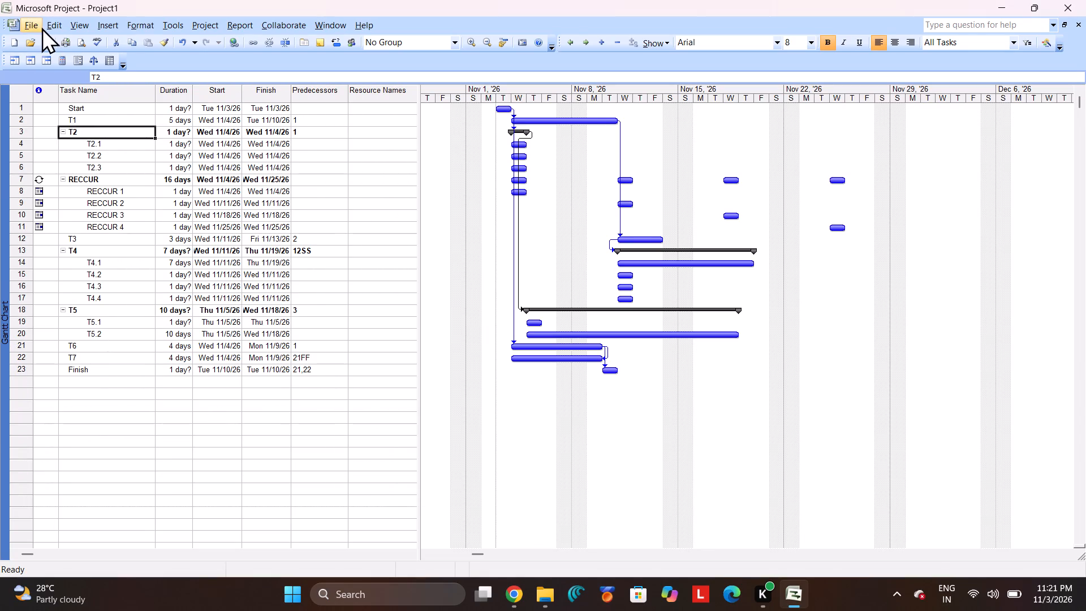
# Open the project file pr d.mpp from the software folder on the Desktop.
pyautogui.click(38, 21)
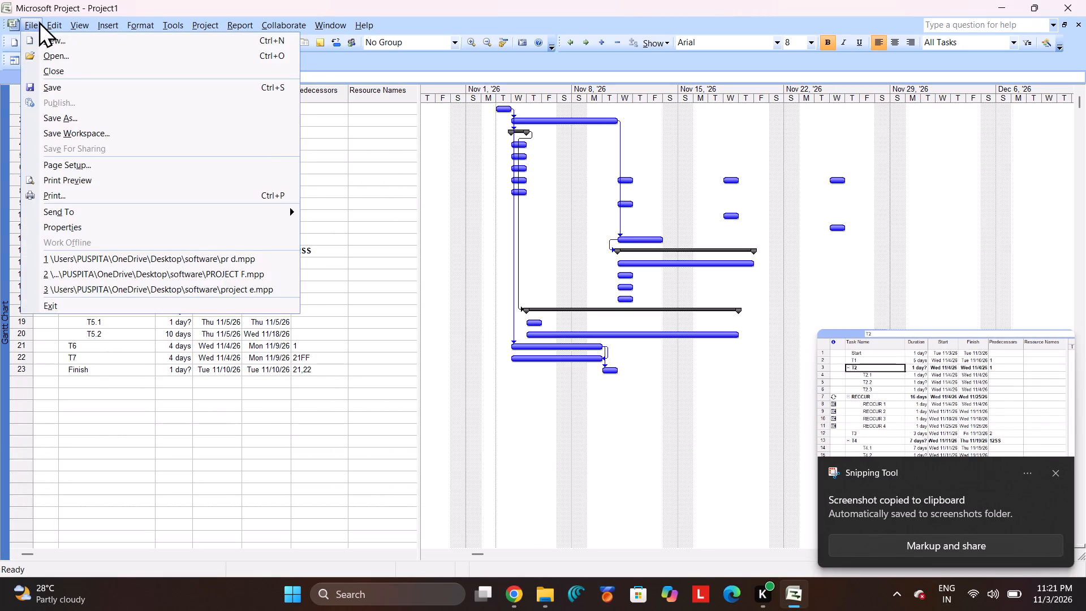
pyautogui.click(47, 58)
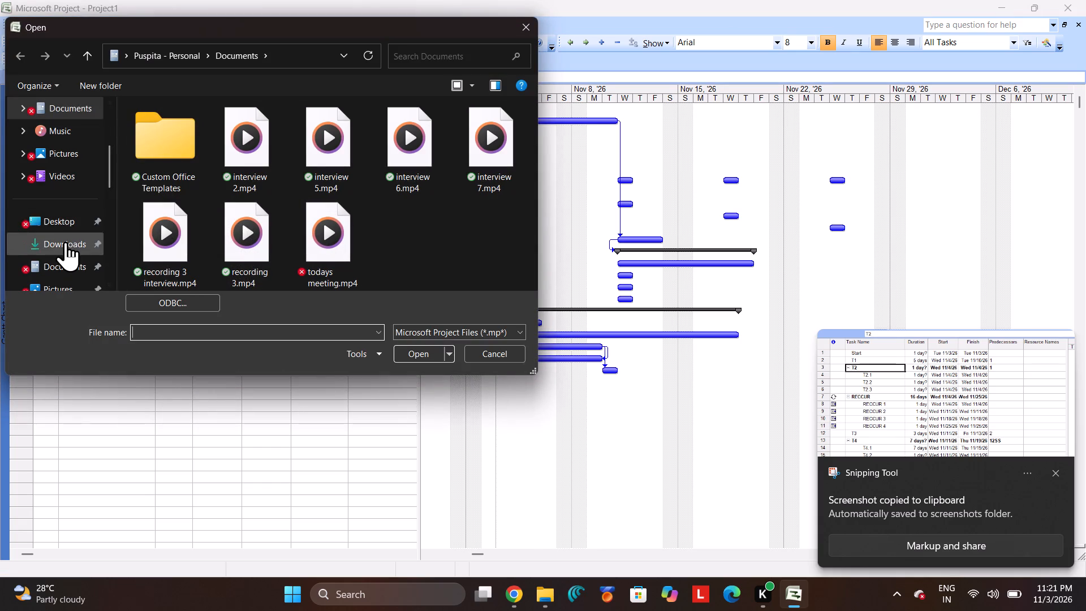
pyautogui.click(63, 222)
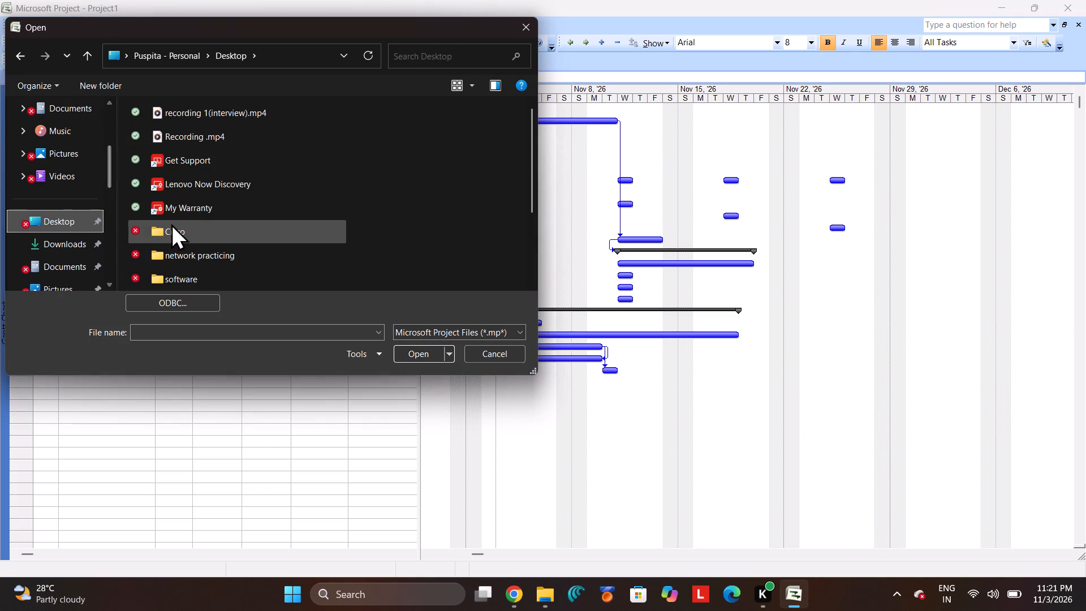
pyautogui.click(189, 260)
pyautogui.click(405, 349)
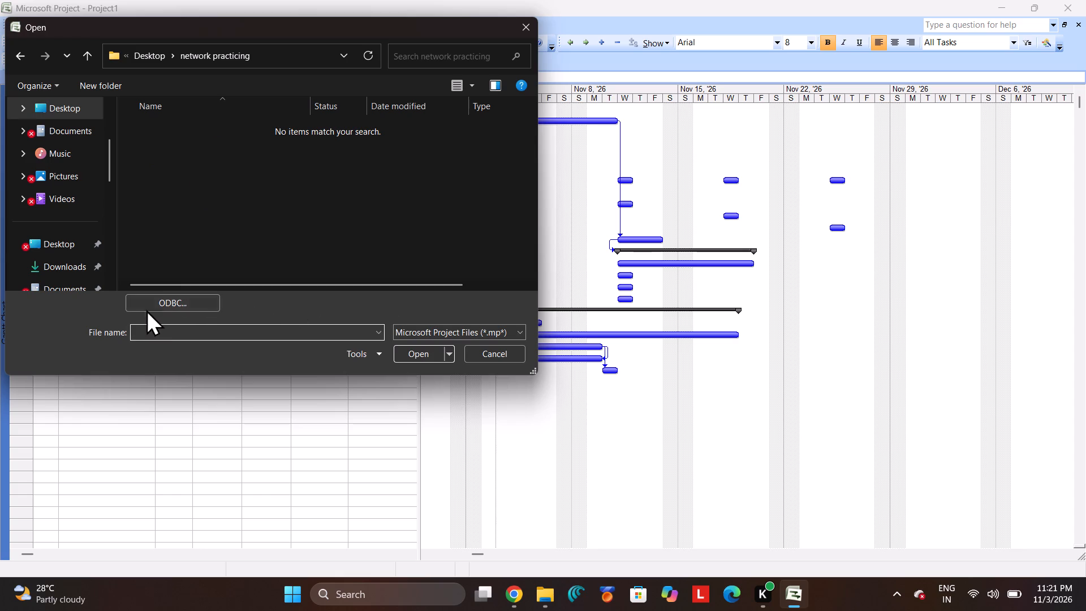
pyautogui.scroll(-2, 67, 165)
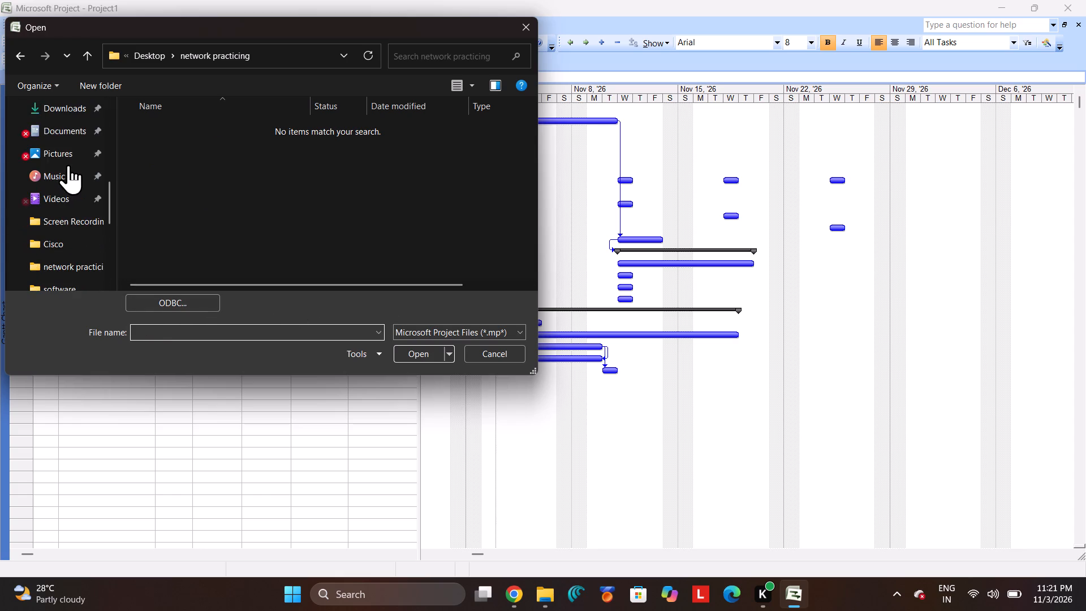
pyautogui.scroll(5, 69, 164)
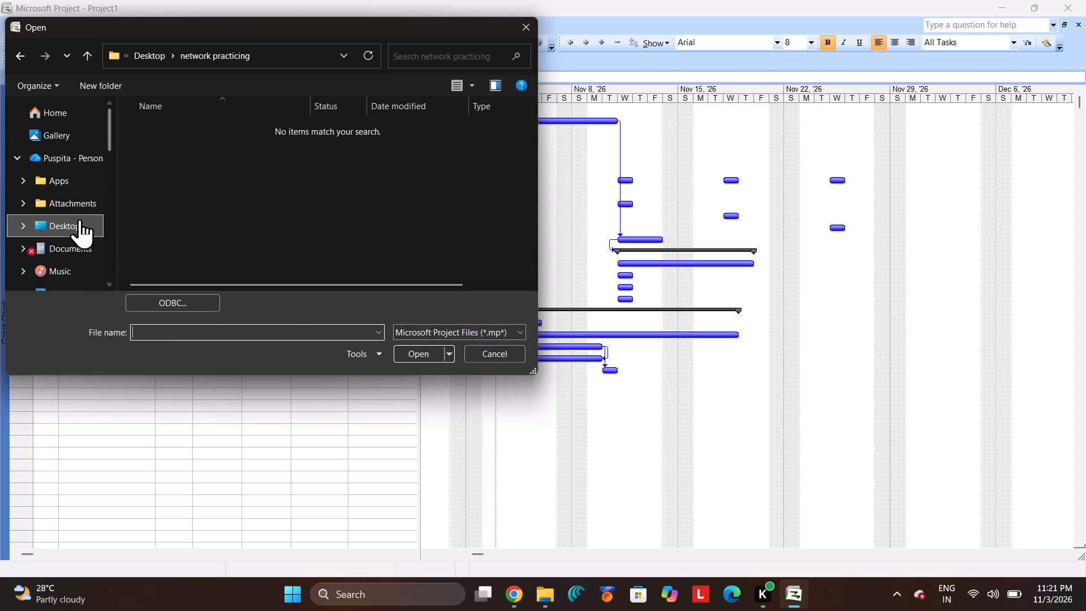
pyautogui.click(79, 220)
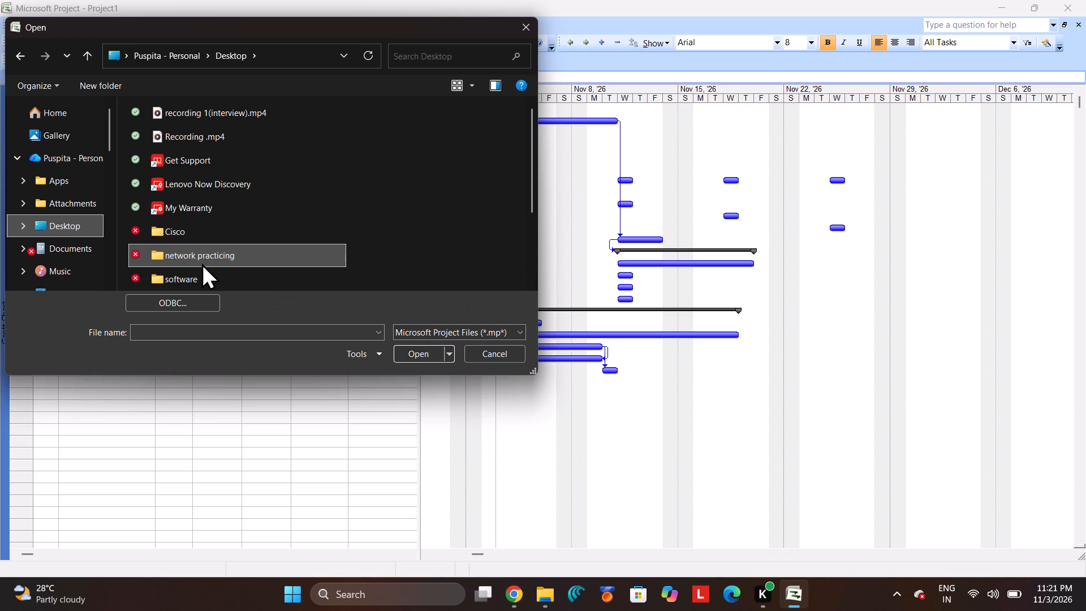
pyautogui.click(201, 274)
pyautogui.click(422, 355)
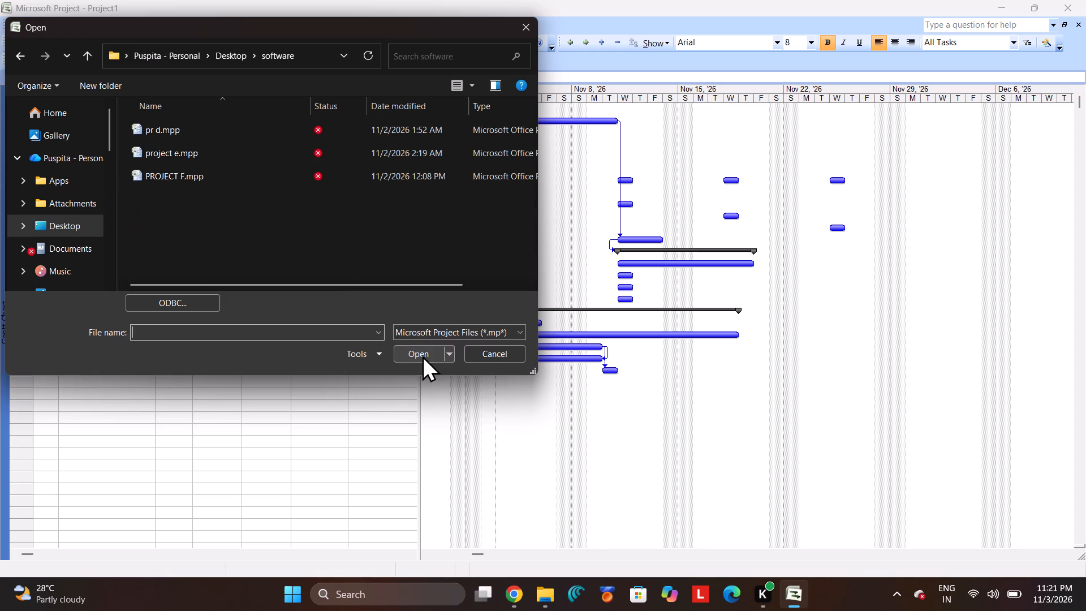
pyautogui.doubleClick(191, 130)
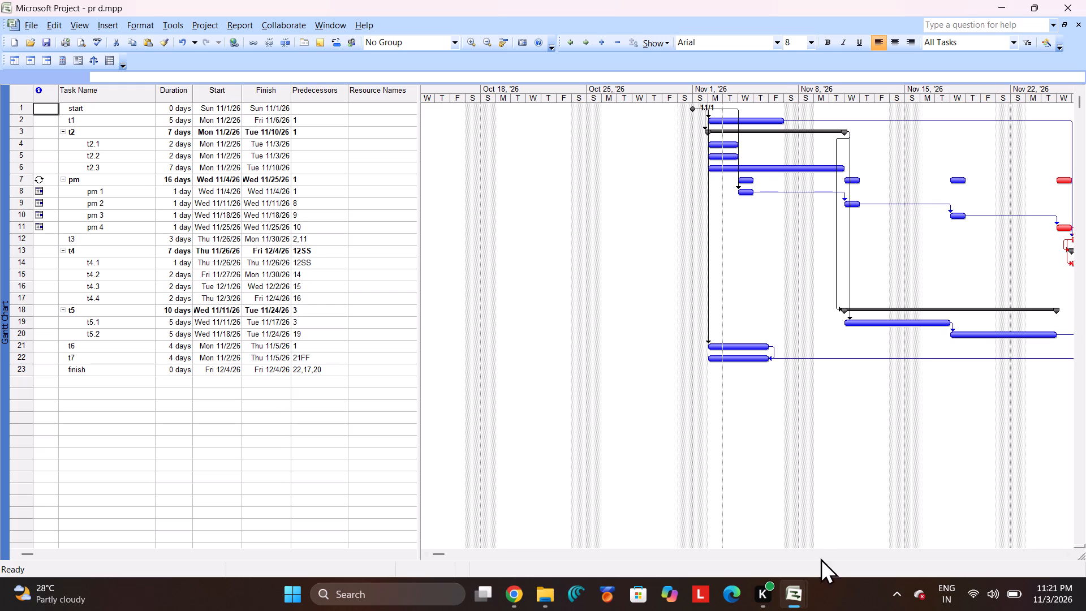
# Snap the pr d.mpp project window to the left half of the screen.
pyautogui.click(826, 532)
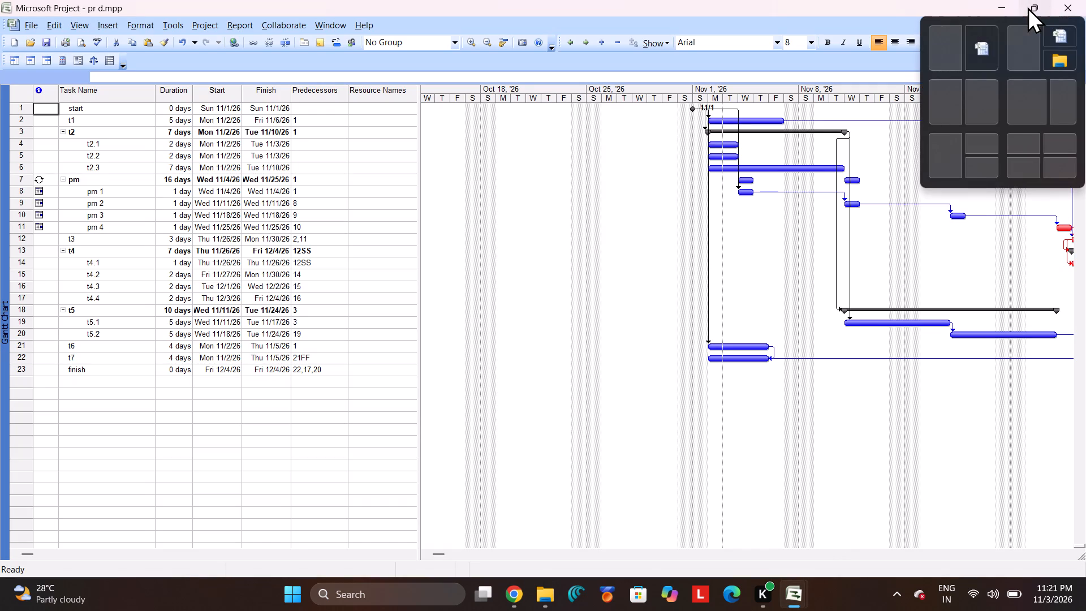
pyautogui.click(944, 40)
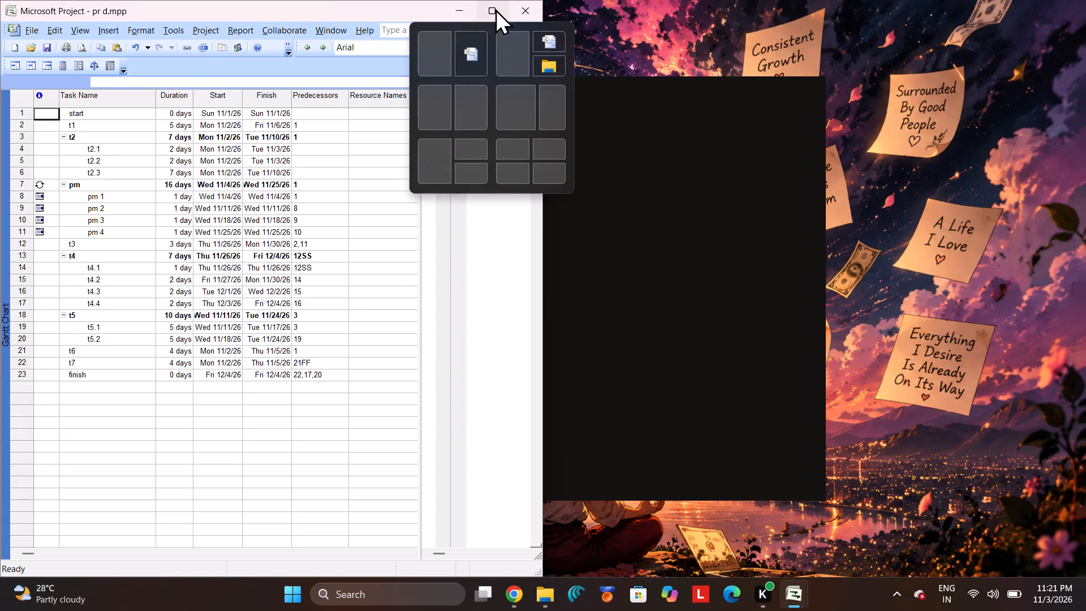
pyautogui.click(446, 44)
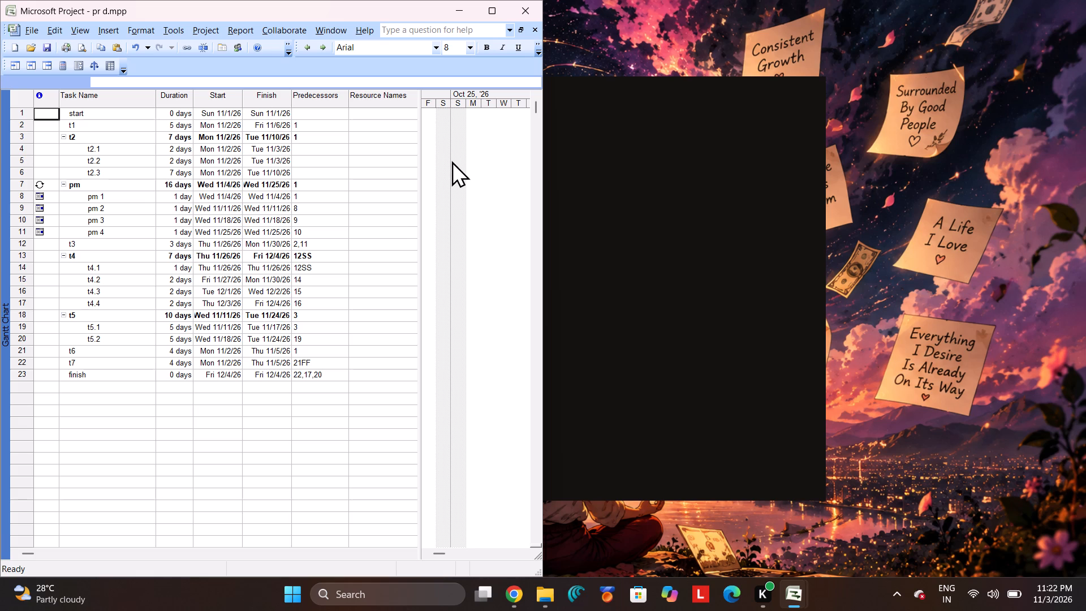
# Close Microsoft Project with pr d.mpp and Project1 open.
pyautogui.click(512, 14)
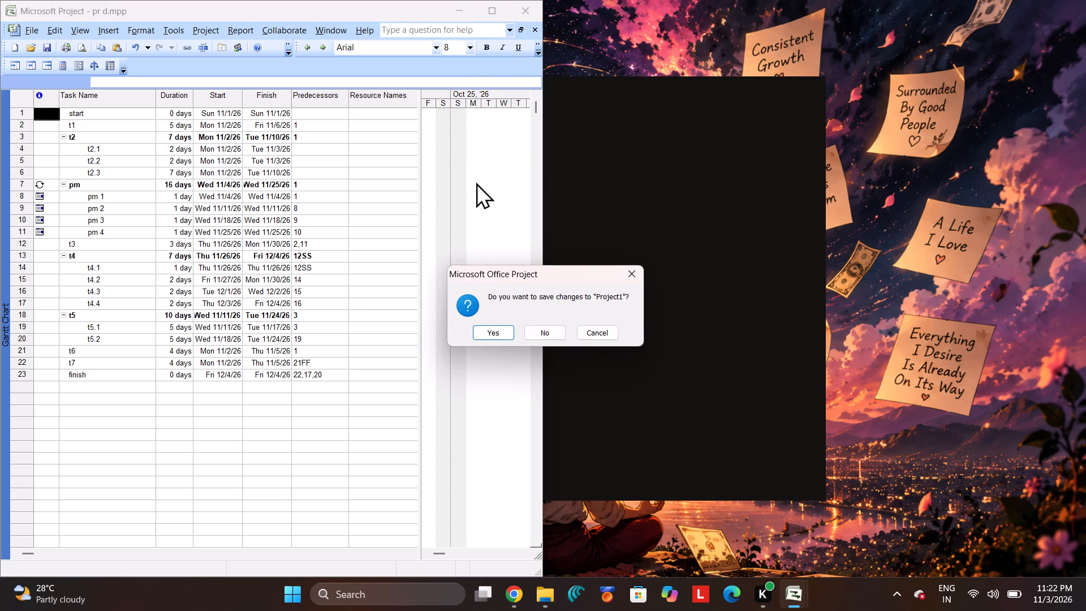
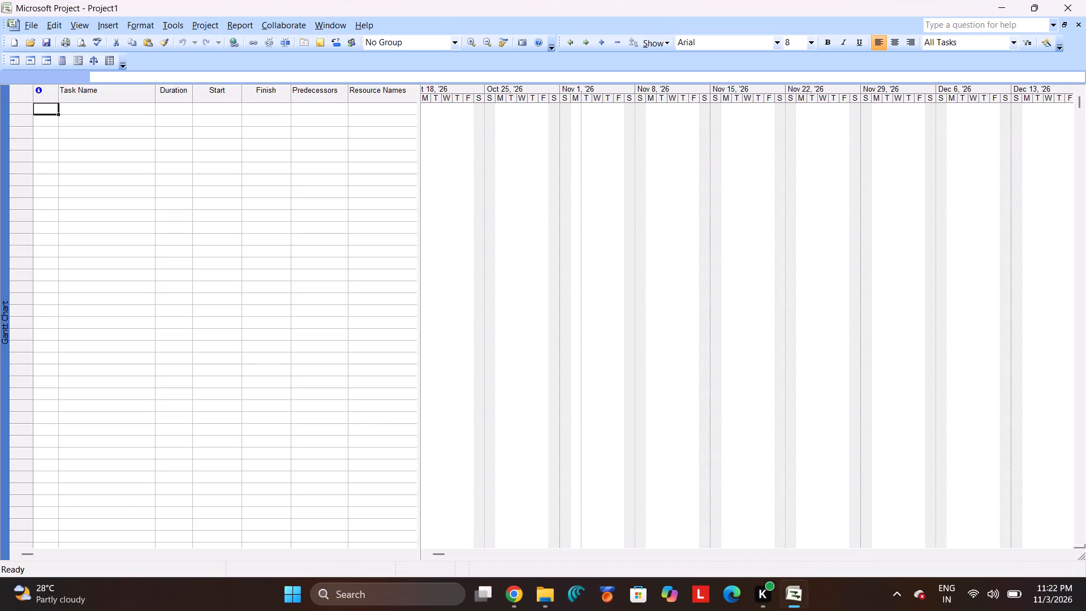
# Open the project file pr d.mpp from the software folder on the Desktop.
pyautogui.click(32, 29)
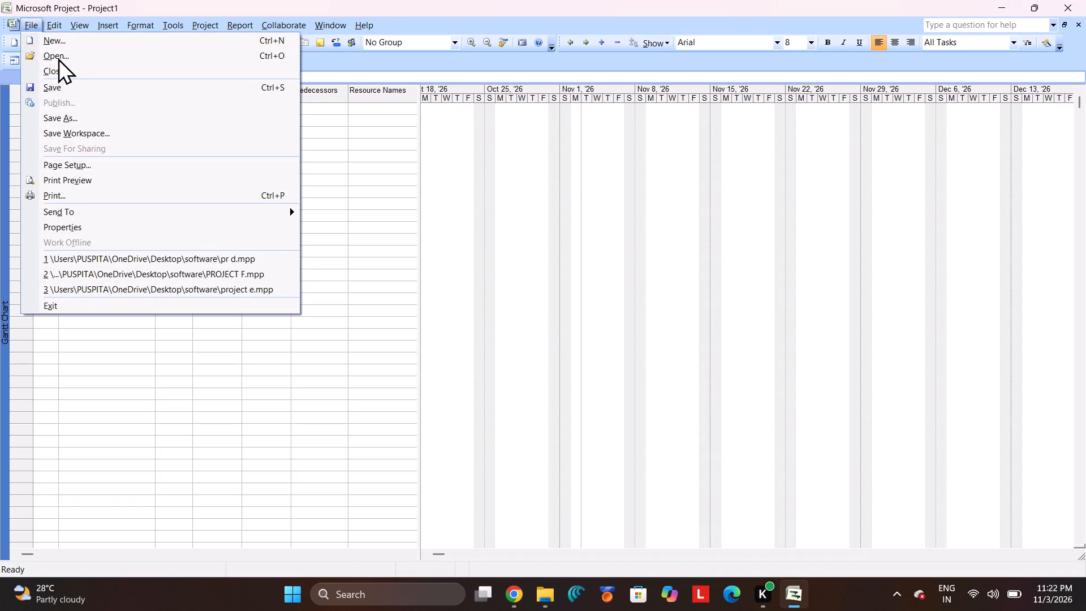
pyautogui.click(58, 58)
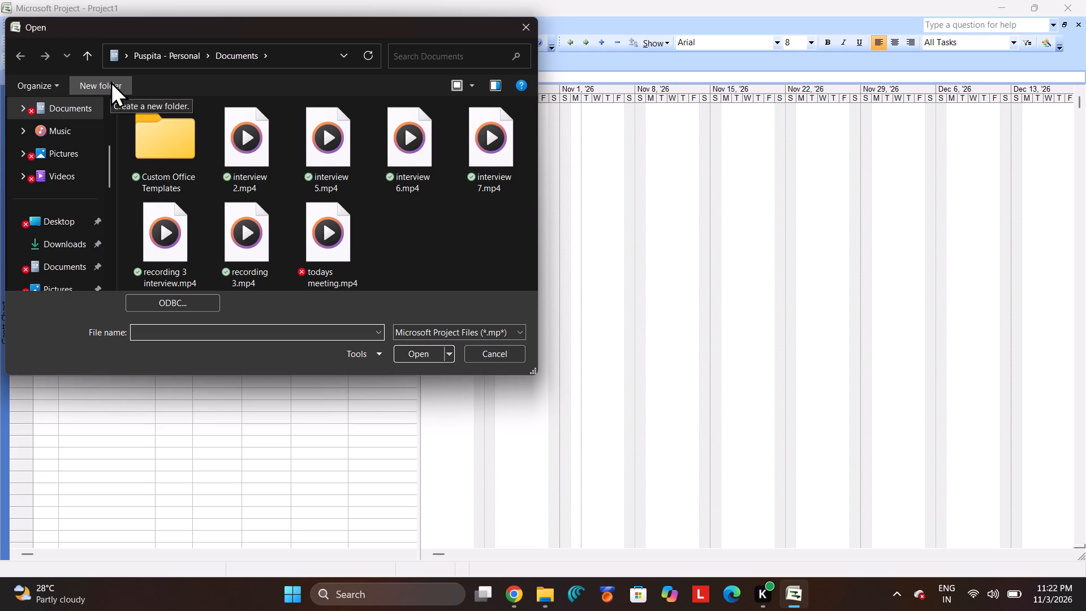
pyautogui.click(77, 225)
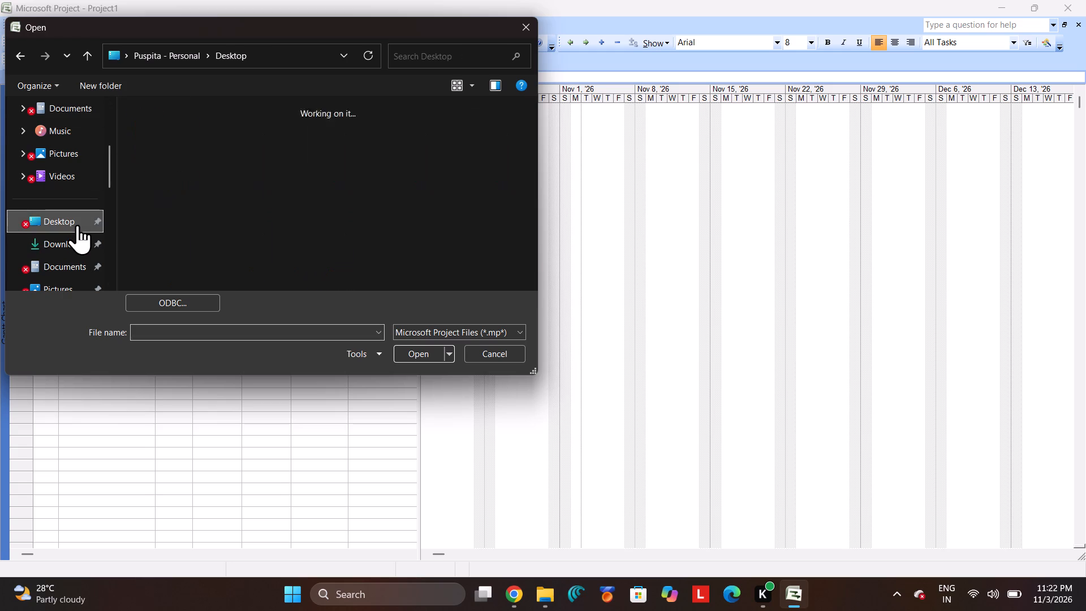
pyautogui.click(193, 277)
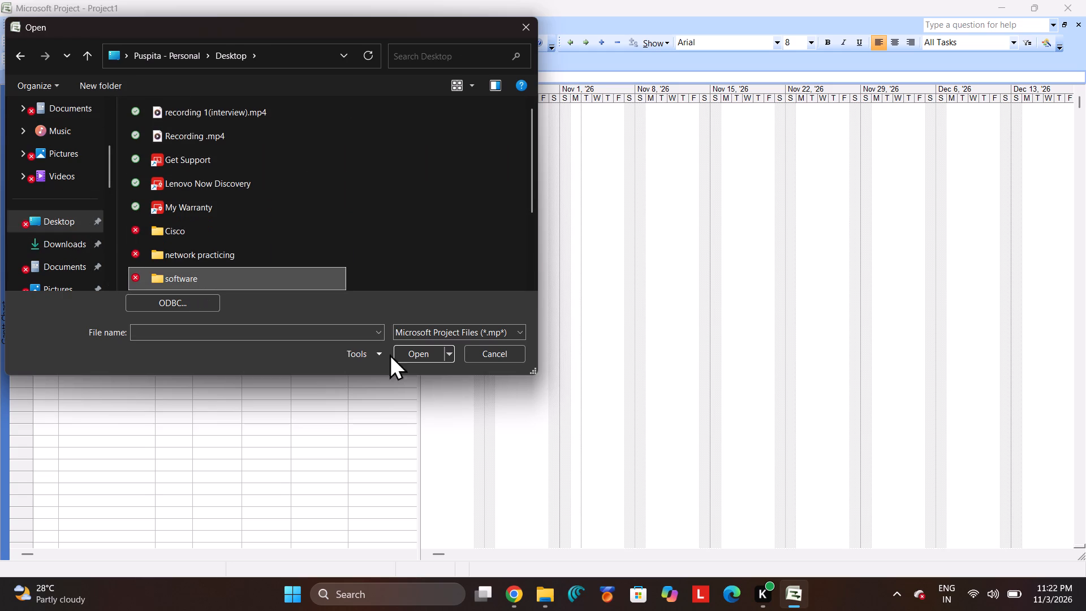
pyautogui.click(434, 350)
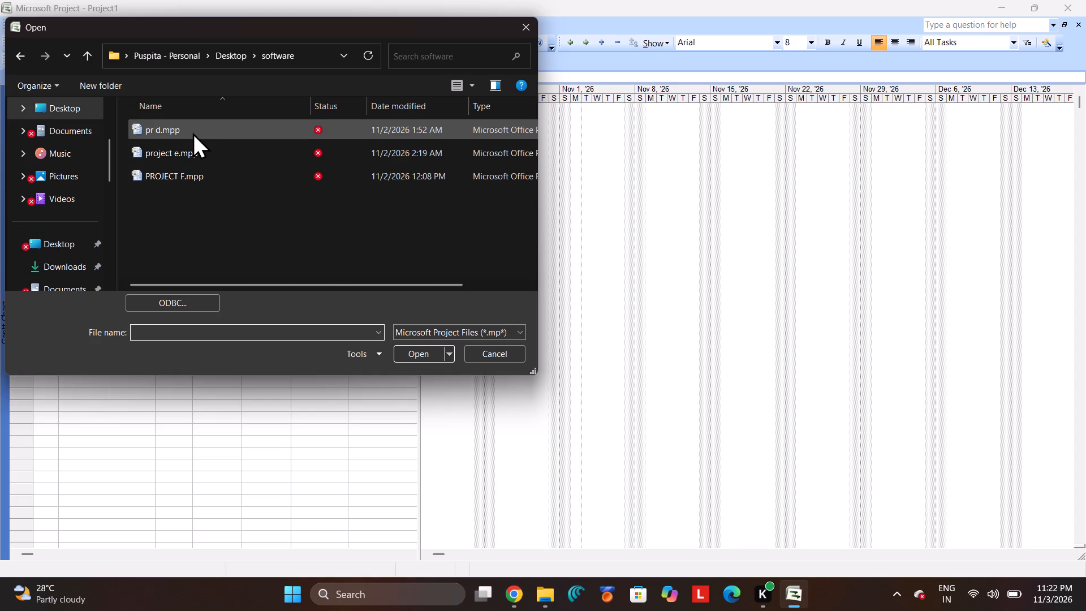
pyautogui.doubleClick(192, 132)
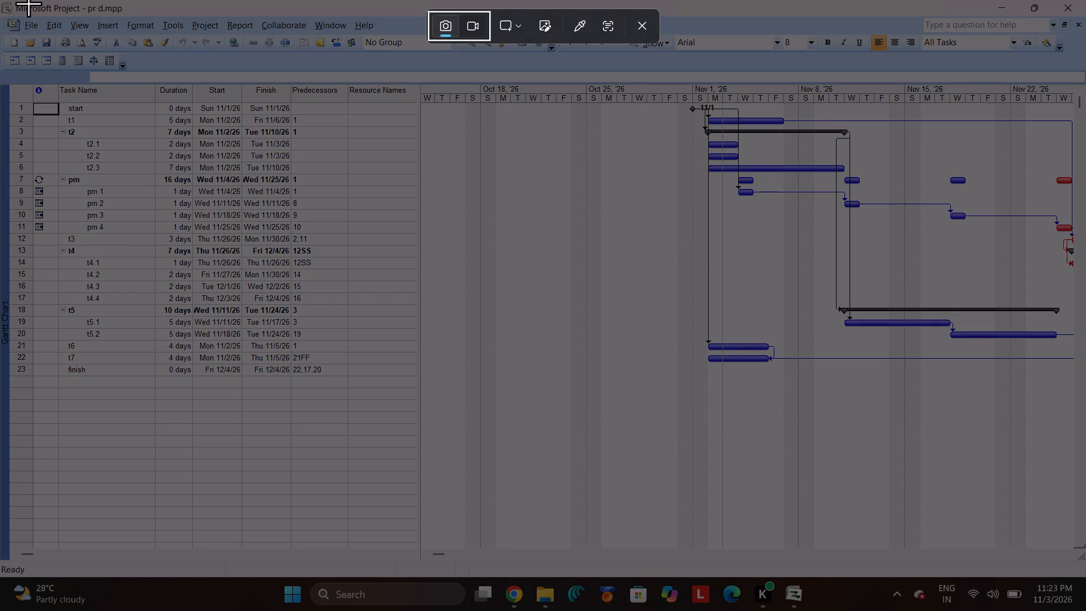
# Take a snip of the pr d.mpp project window, starting at the title bar and extending down across the task rows.
pyautogui.moveTo(1, 1); pyautogui.dragTo(93, 272)
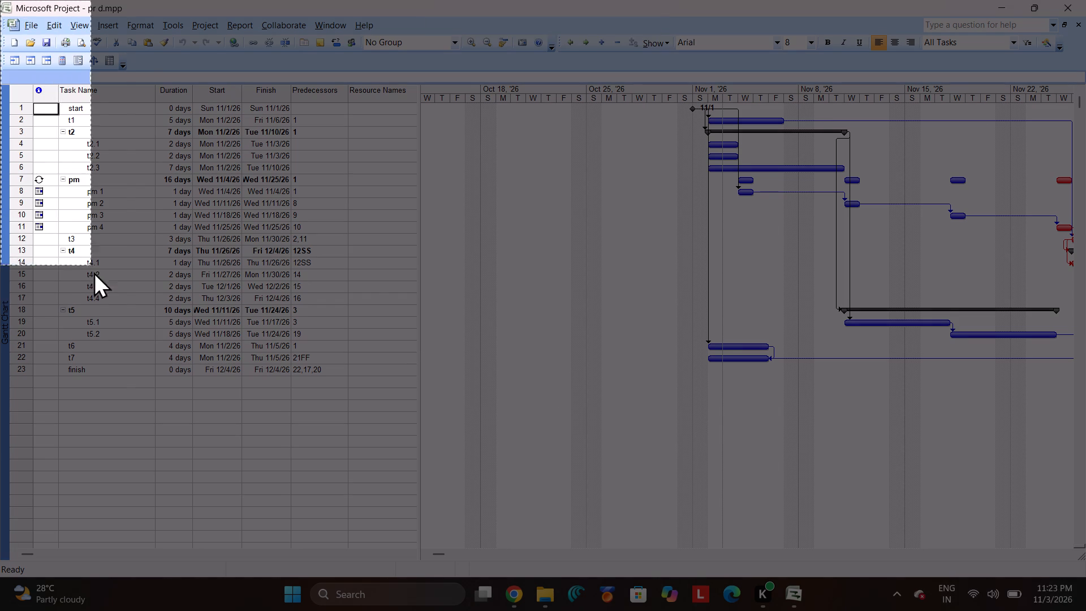
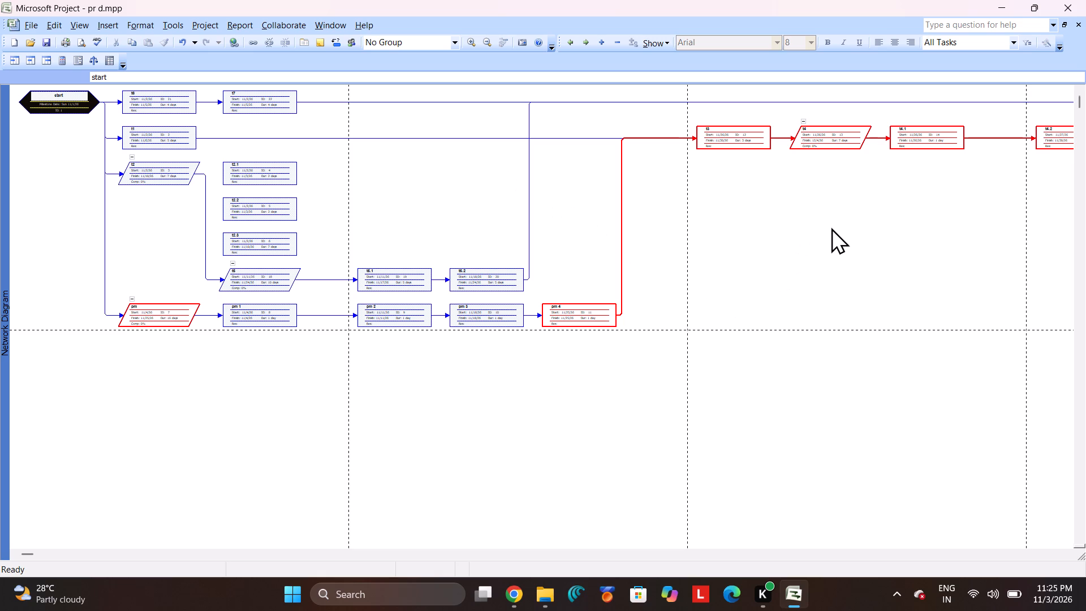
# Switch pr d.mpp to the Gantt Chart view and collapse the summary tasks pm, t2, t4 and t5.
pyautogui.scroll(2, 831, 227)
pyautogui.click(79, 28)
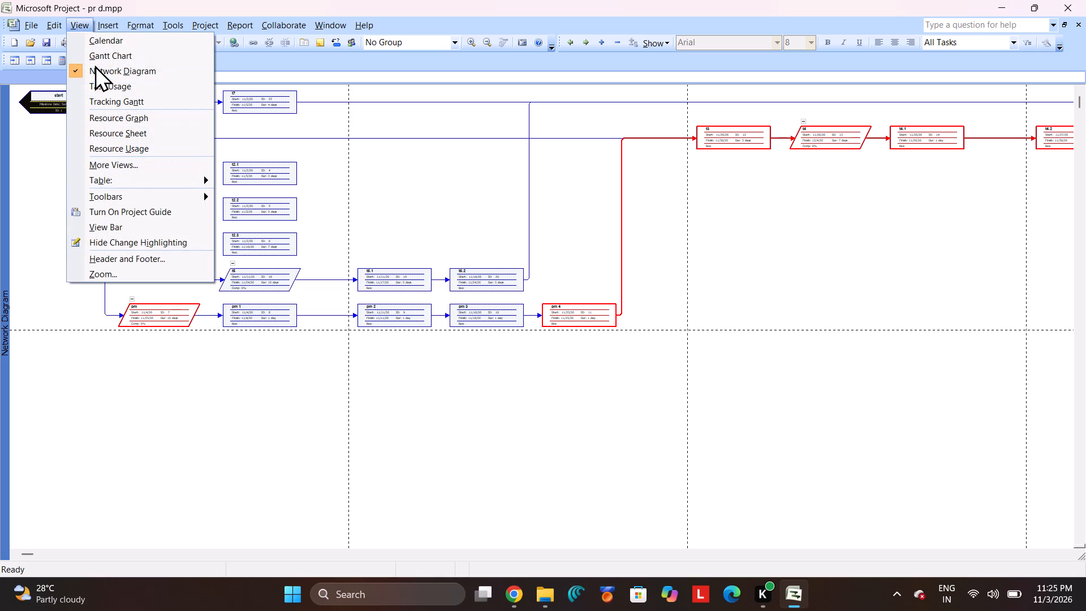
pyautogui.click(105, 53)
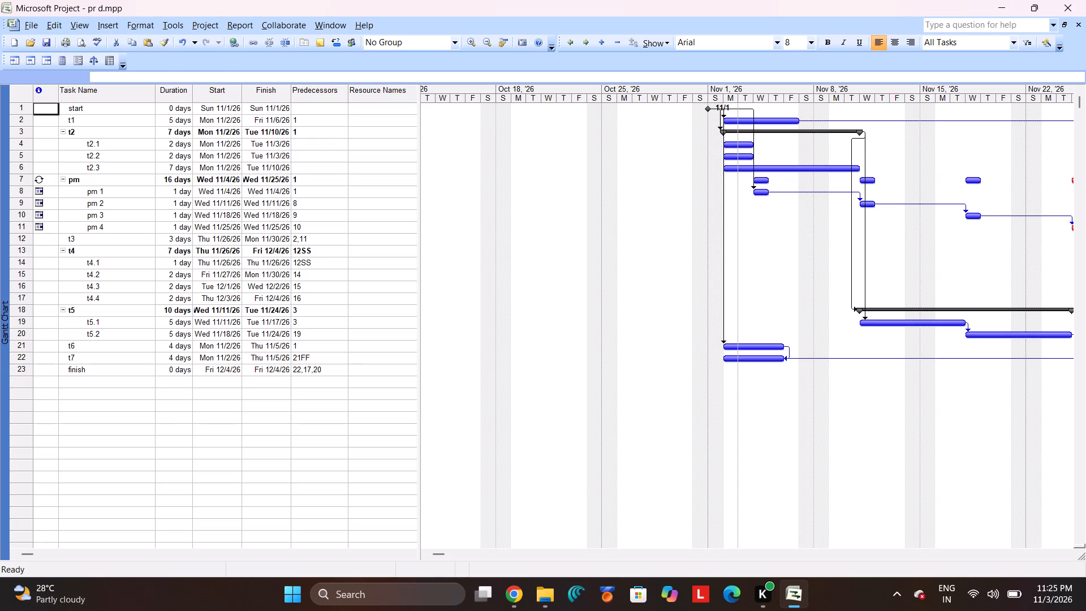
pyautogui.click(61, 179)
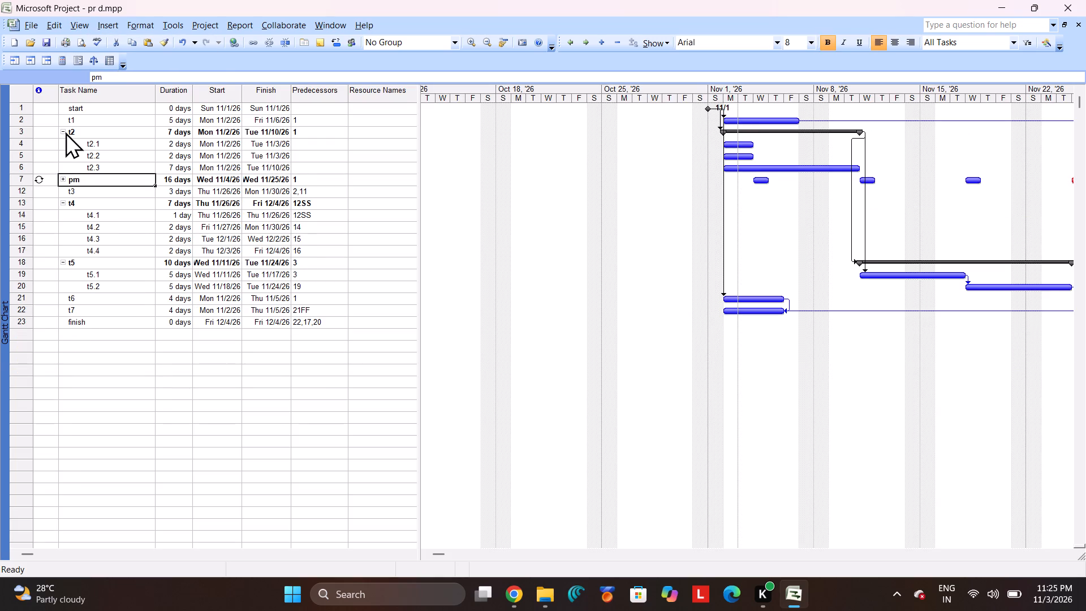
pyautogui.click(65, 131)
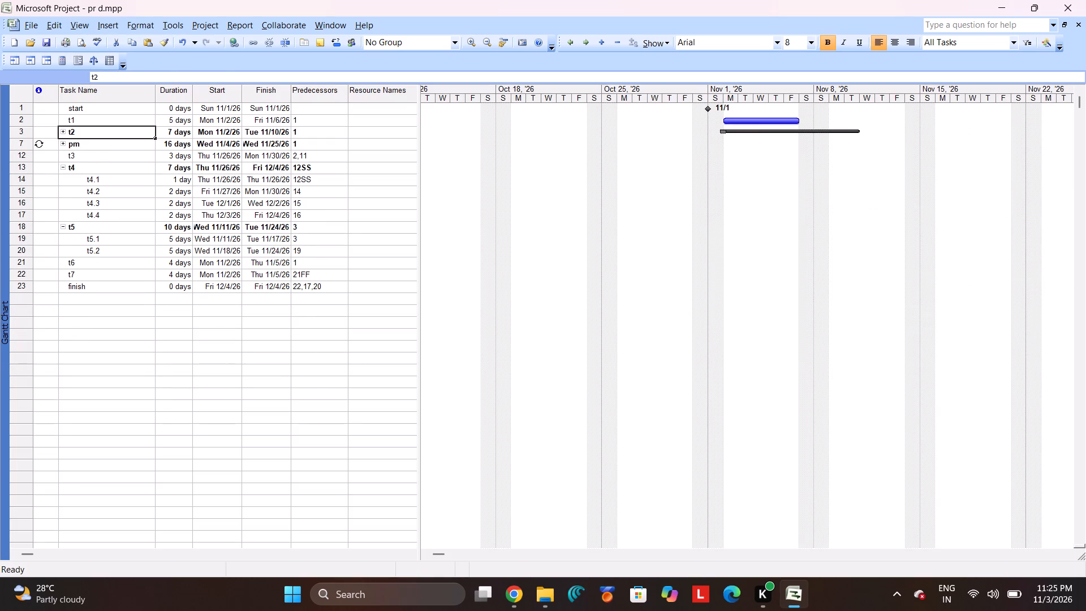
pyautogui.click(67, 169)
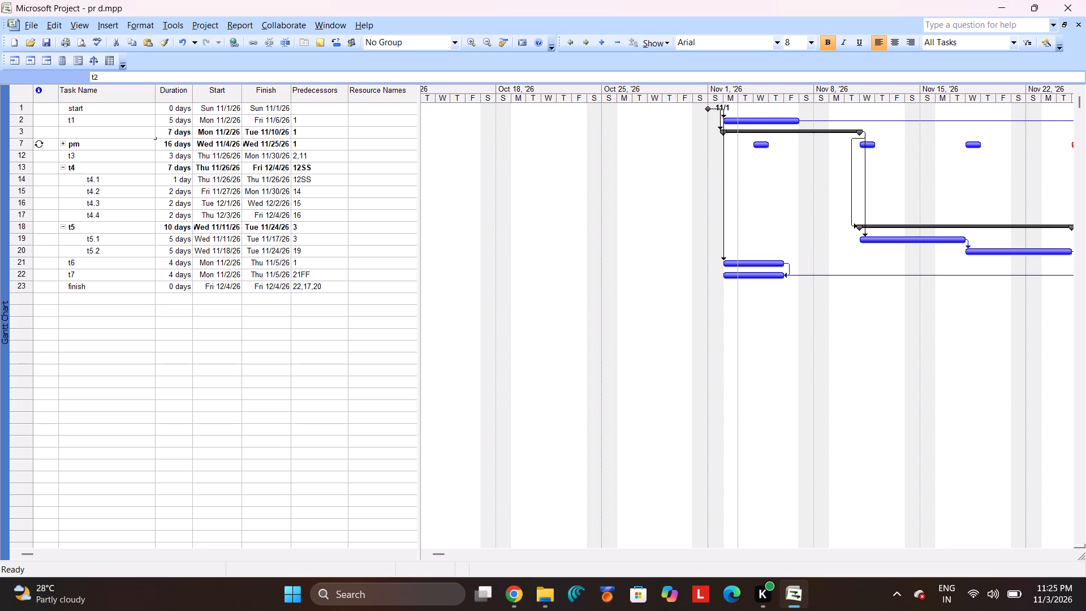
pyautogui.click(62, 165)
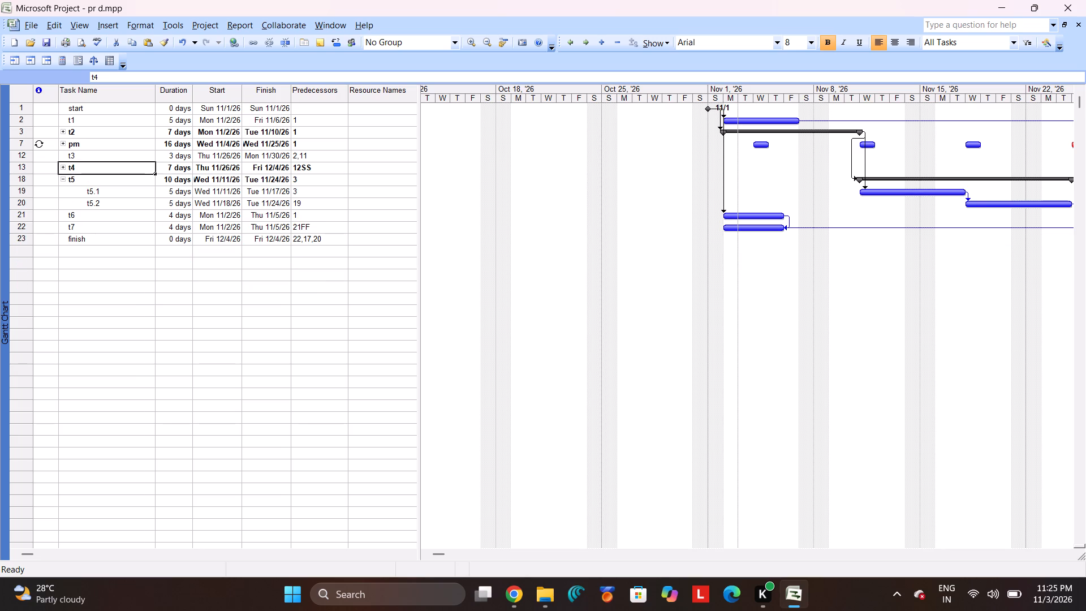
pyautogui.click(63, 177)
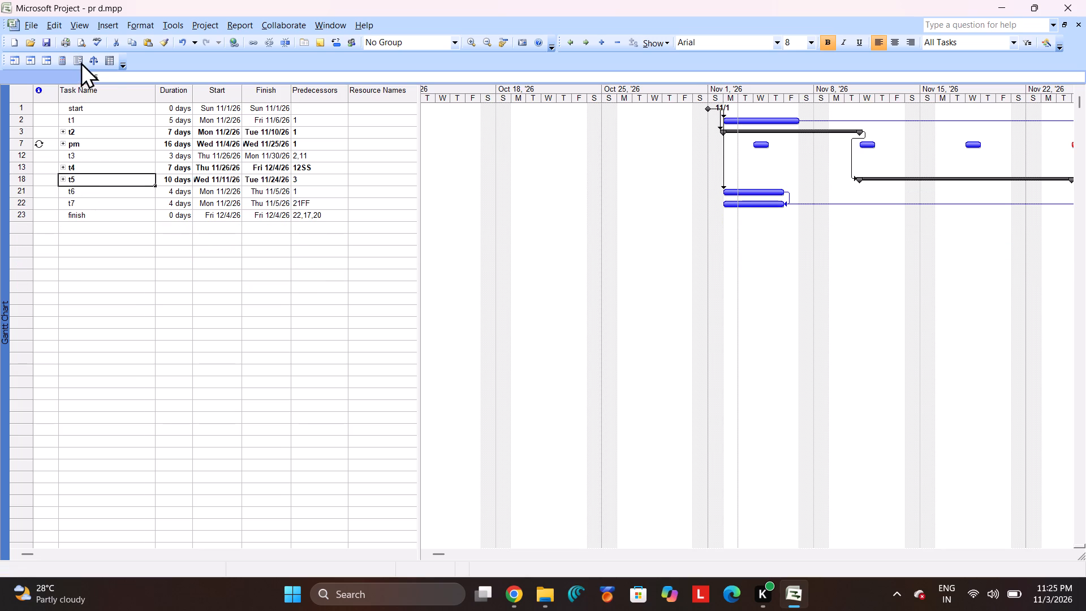
# Show the Network Diagram with the summary tasks collapsed and examine the task boxes and their links up close.
pyautogui.click(71, 21)
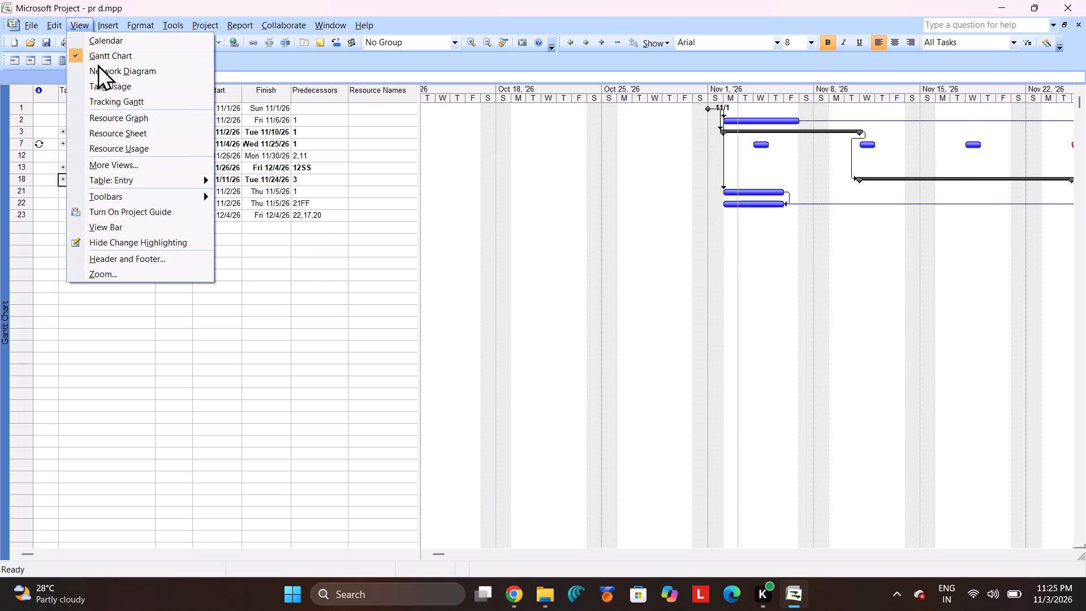
pyautogui.click(100, 70)
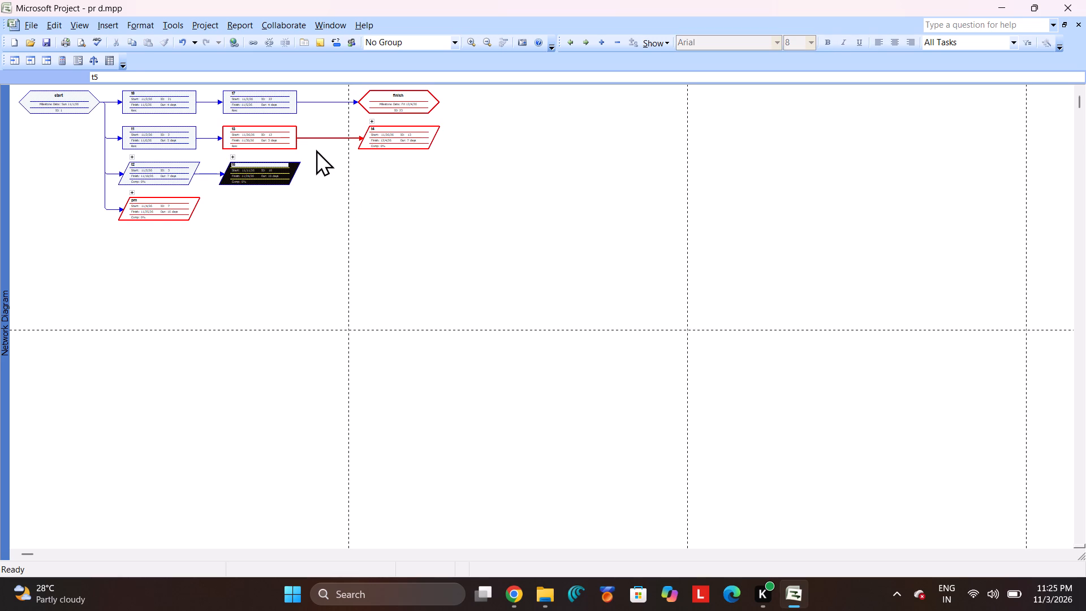
pyautogui.keyDown('ctrl'); pyautogui.scroll(3, 316, 149); pyautogui.keyUp('ctrl')
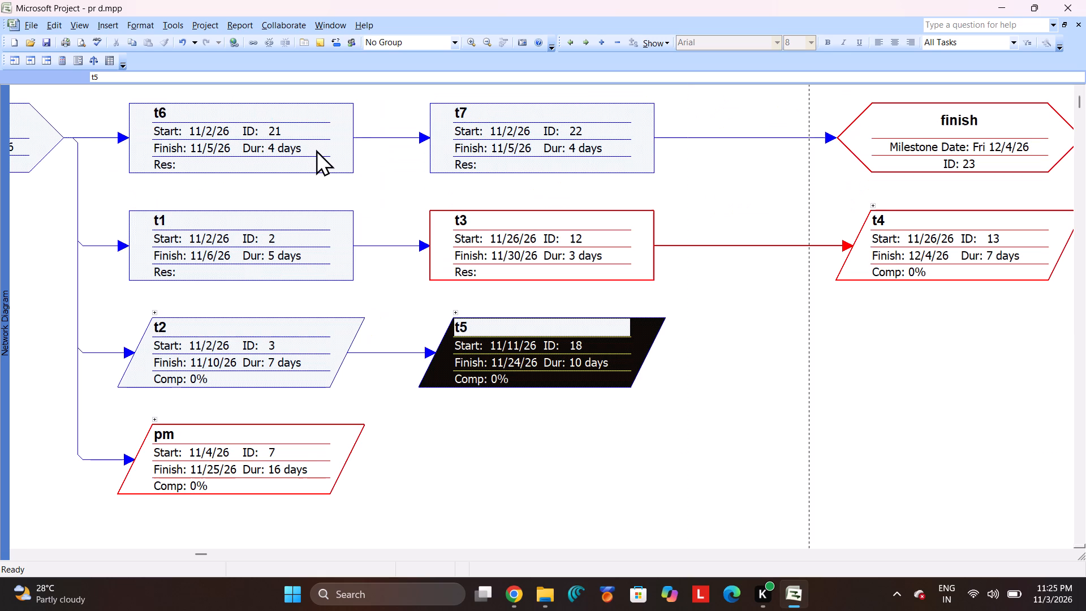
pyautogui.keyDown('ctrl'); pyautogui.scroll(-1, 316, 149); pyautogui.keyUp('ctrl')
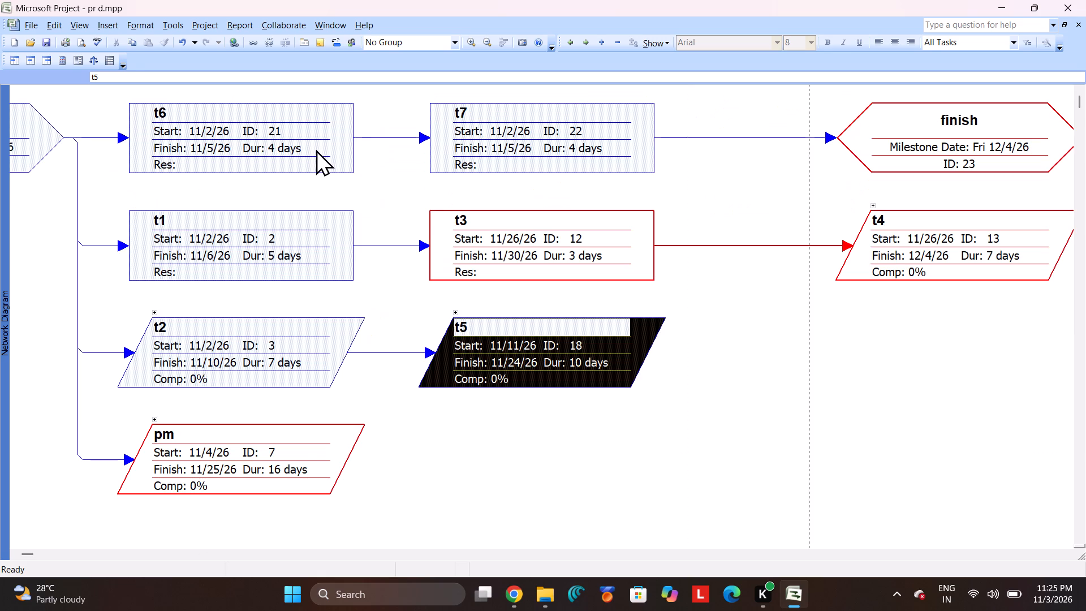
pyautogui.keyDown('ctrl'); pyautogui.scroll(1, 316, 149); pyautogui.keyUp('ctrl')
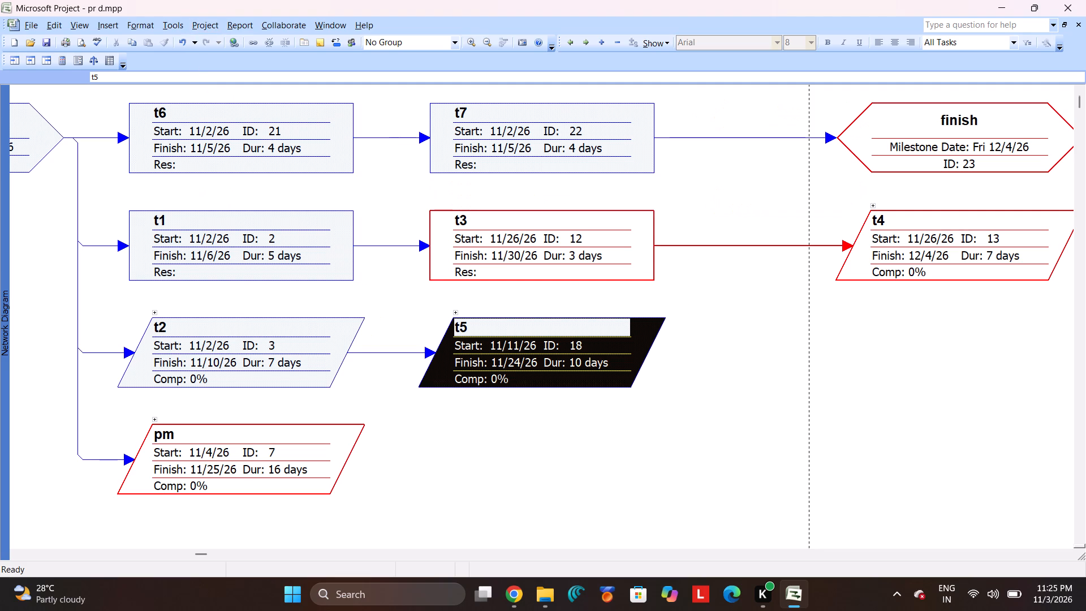
# Return to the Gantt Chart view and expand the subtasks of t5, t4, pm and t2.
pyautogui.click(84, 26)
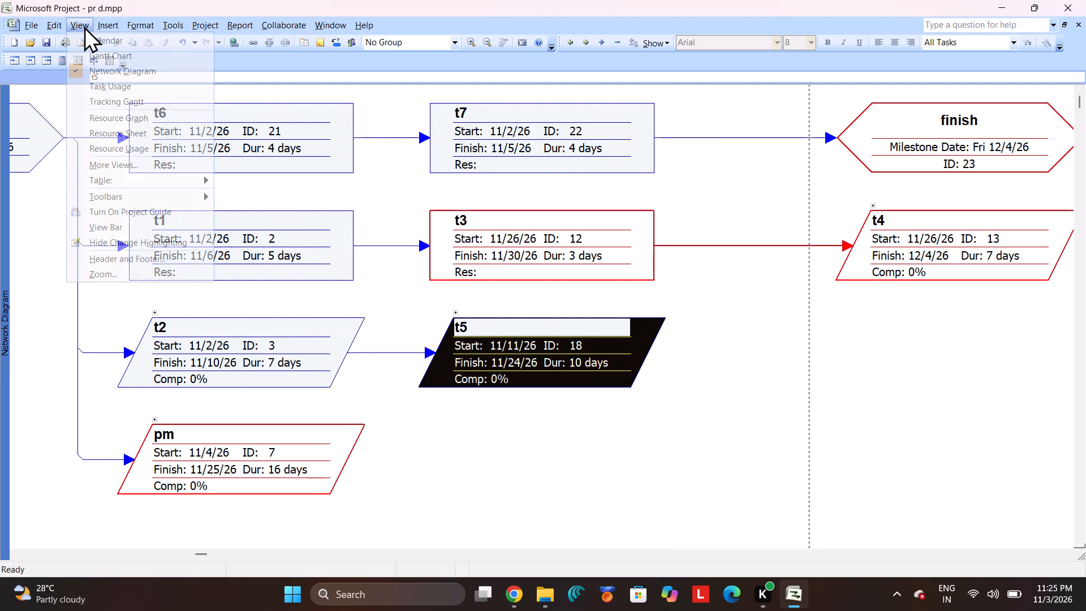
pyautogui.click(94, 55)
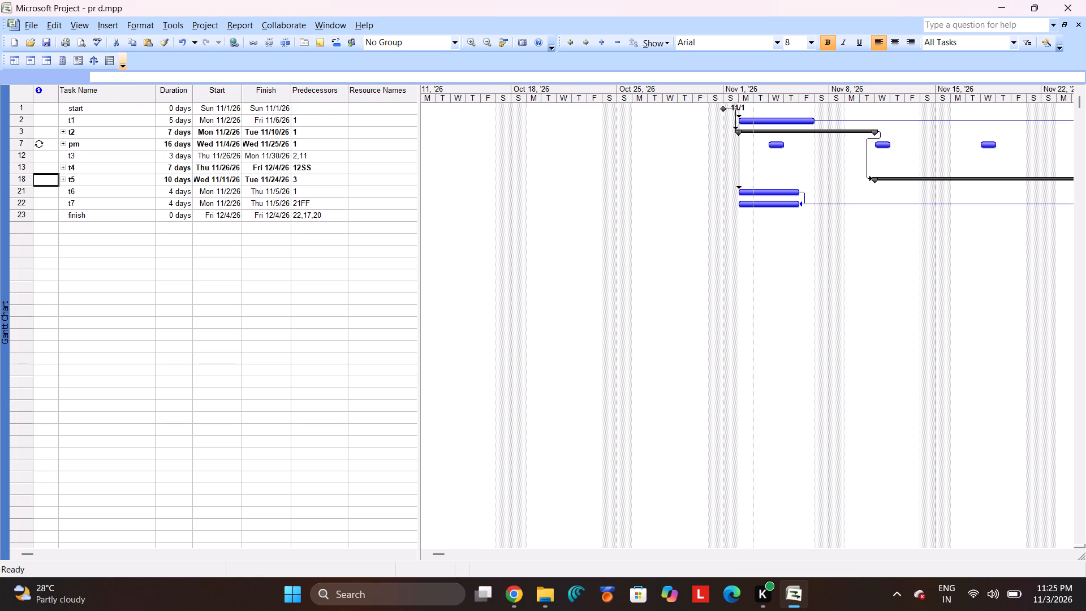
pyautogui.click(63, 179)
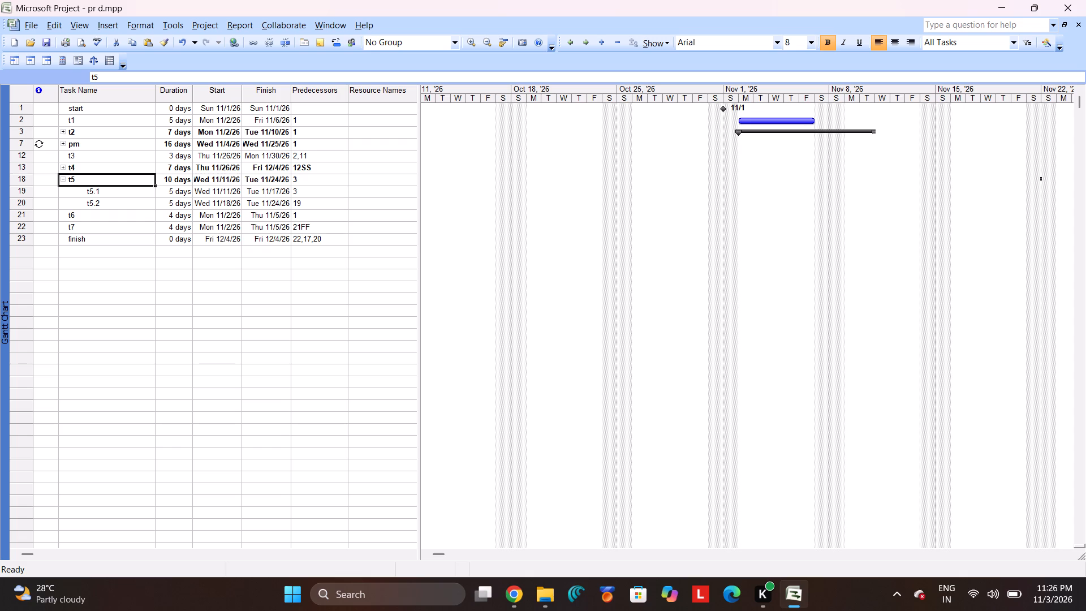
pyautogui.click(66, 165)
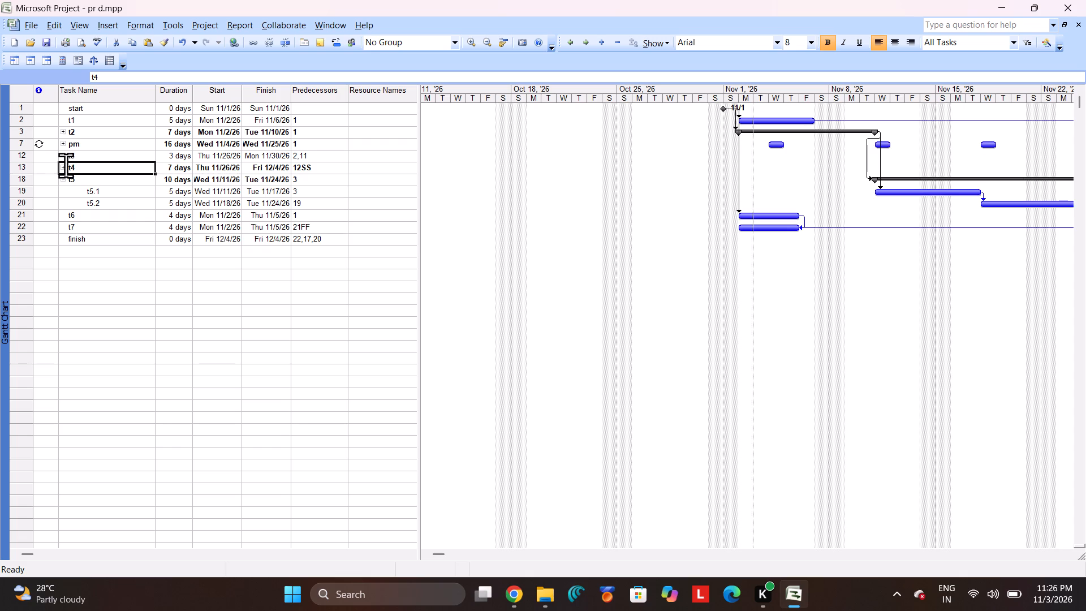
pyautogui.click(62, 164)
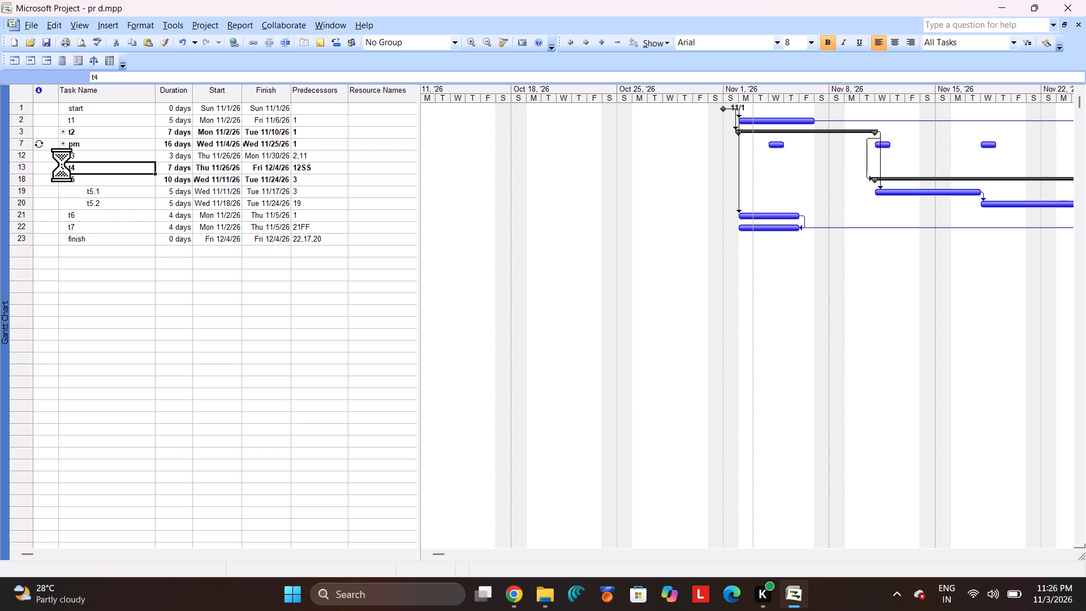
pyautogui.click(66, 143)
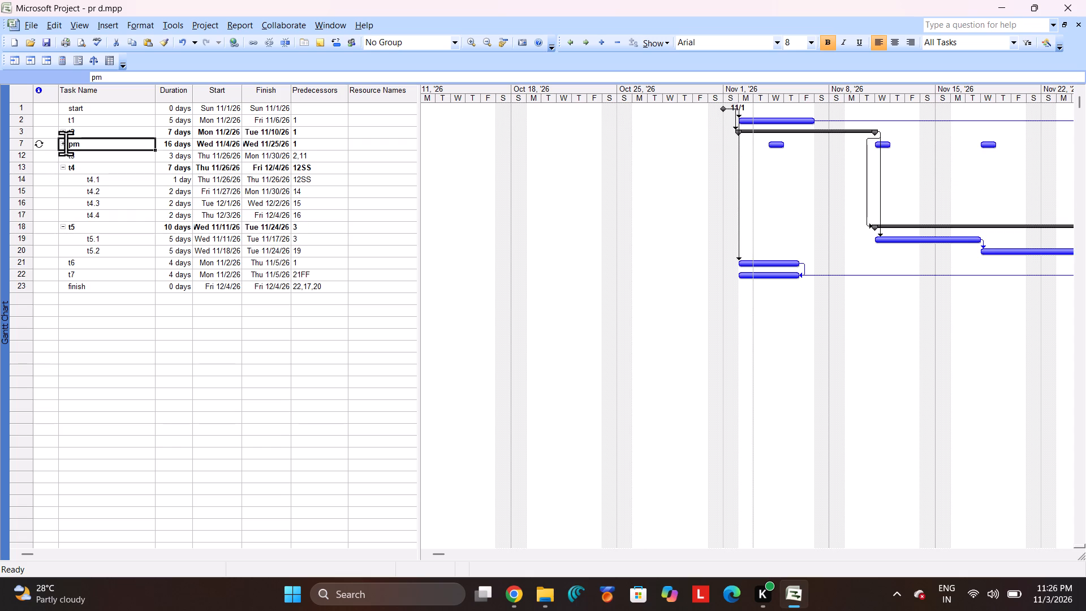
pyautogui.click(60, 143)
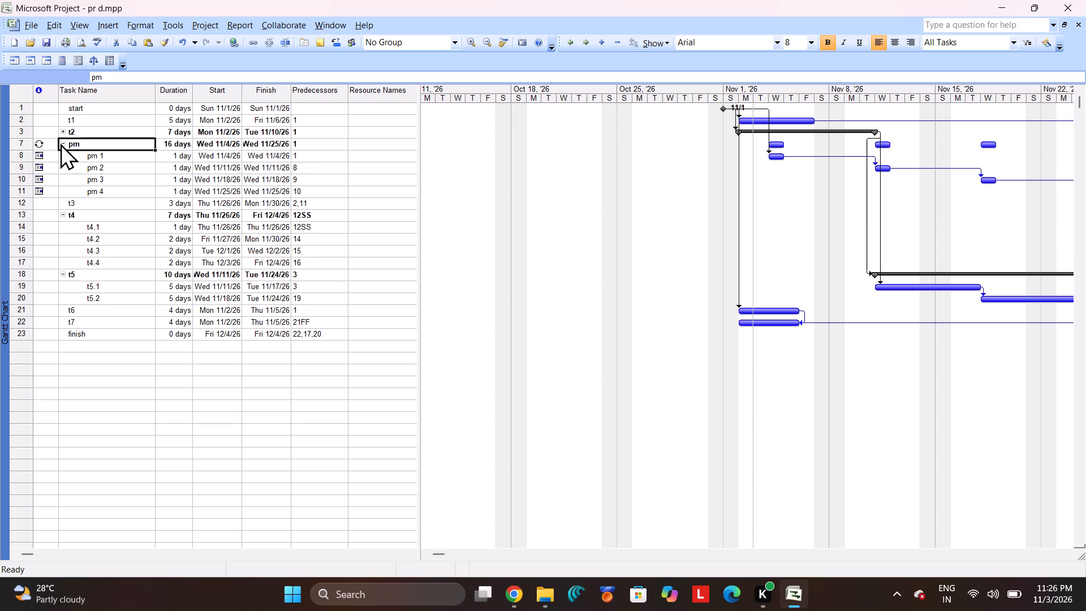
pyautogui.click(63, 133)
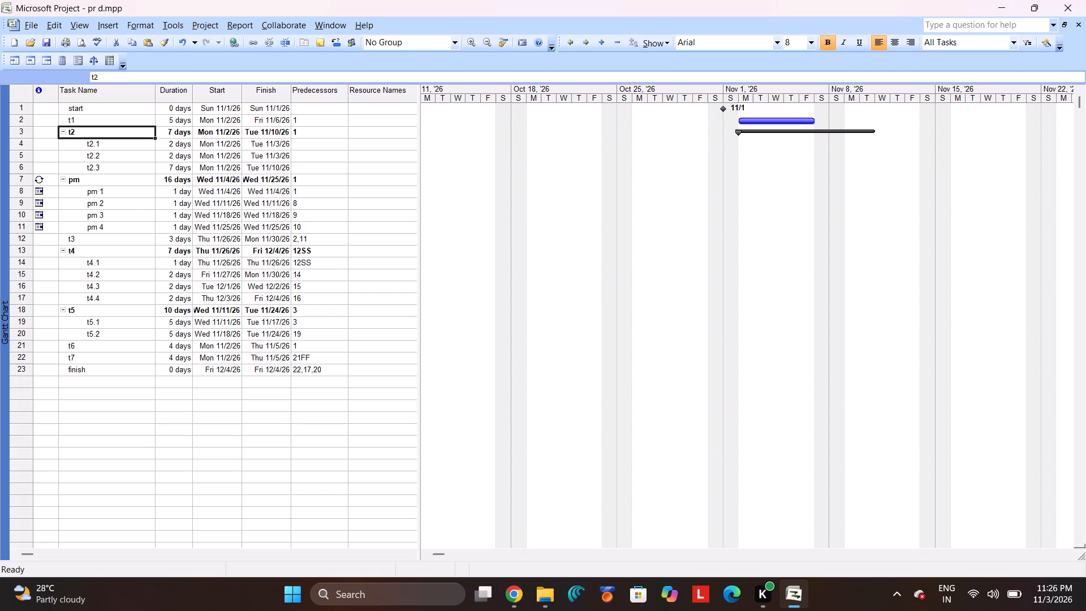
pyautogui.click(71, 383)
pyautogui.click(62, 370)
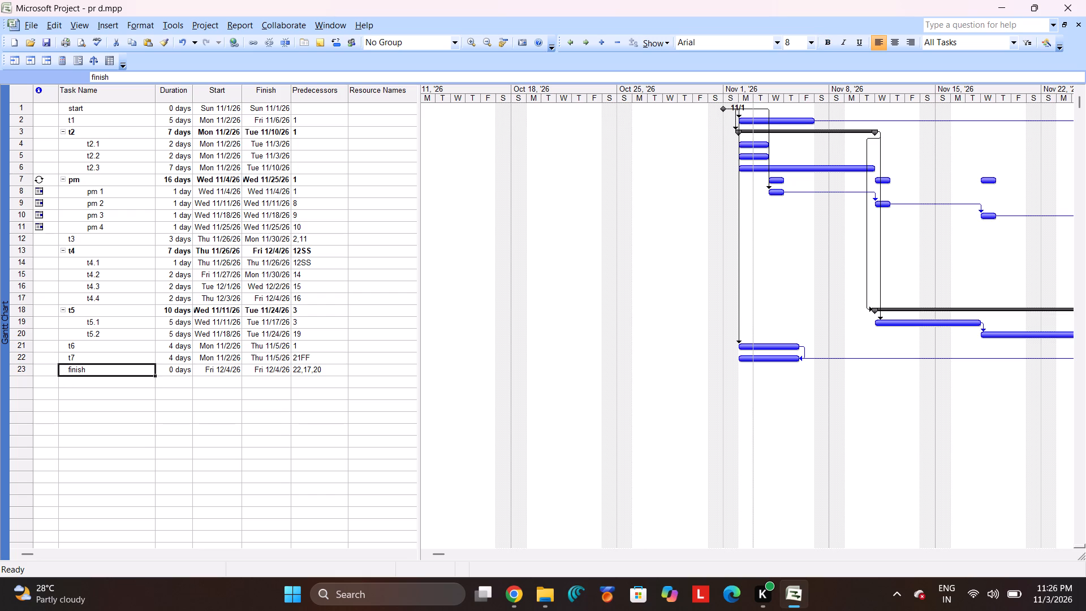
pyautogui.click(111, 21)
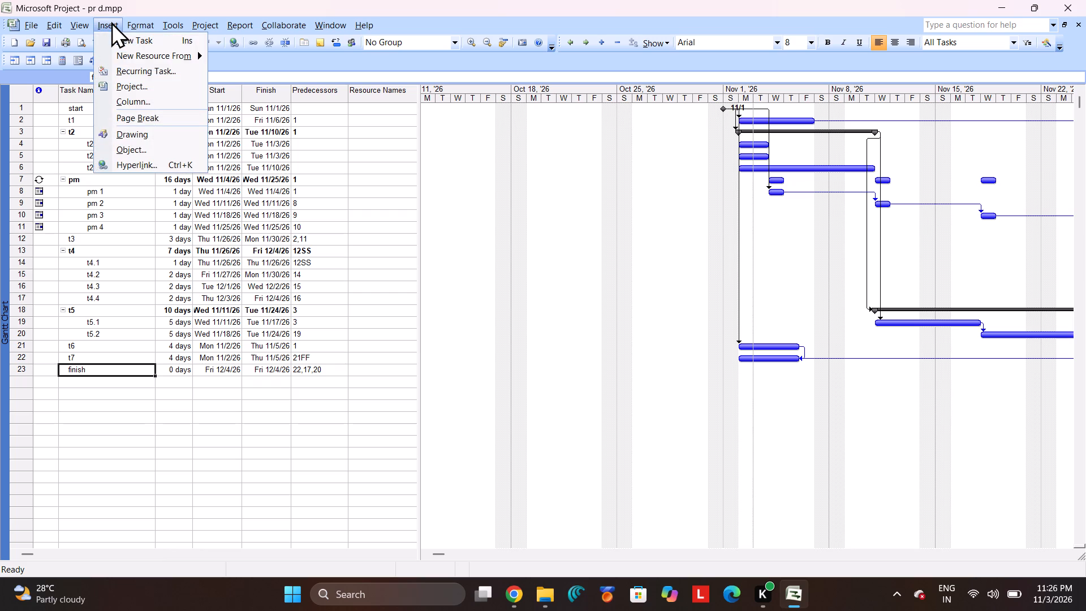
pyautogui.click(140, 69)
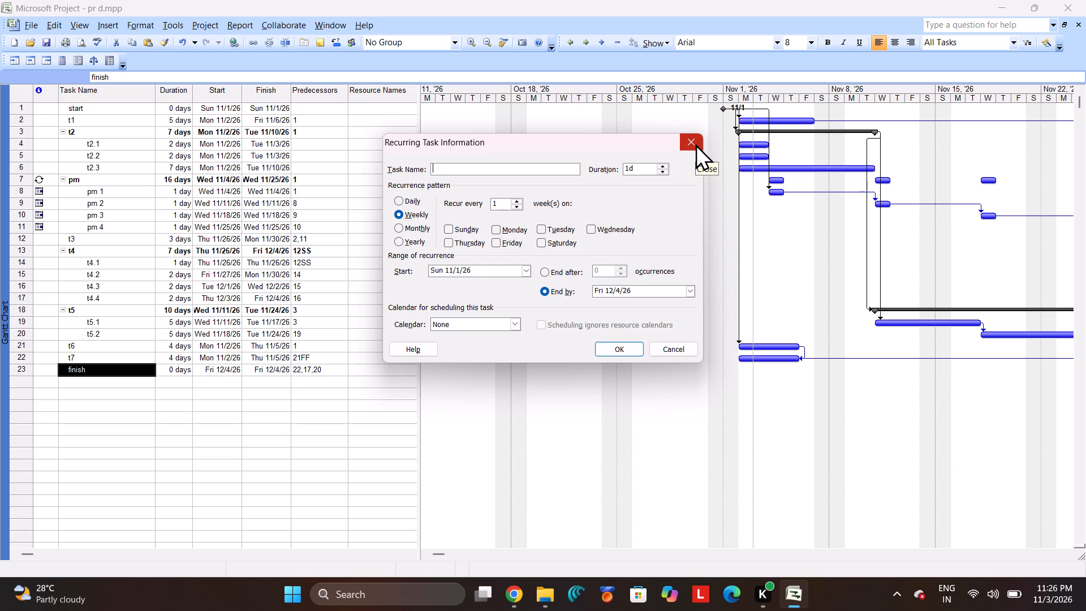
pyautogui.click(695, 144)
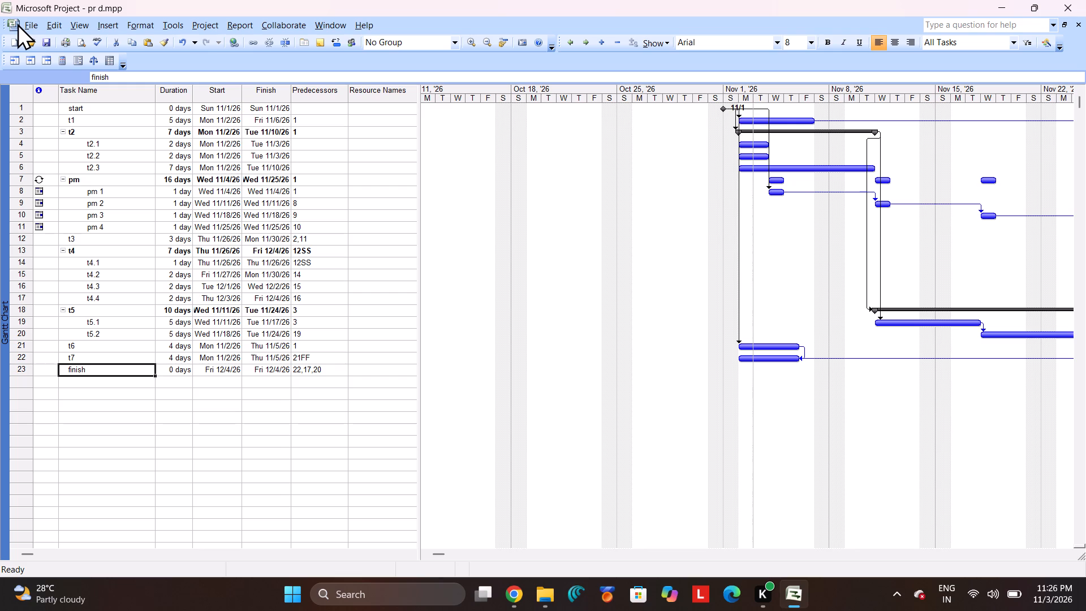
# Create a new blank project and bring its window to the front.
pyautogui.click(33, 19)
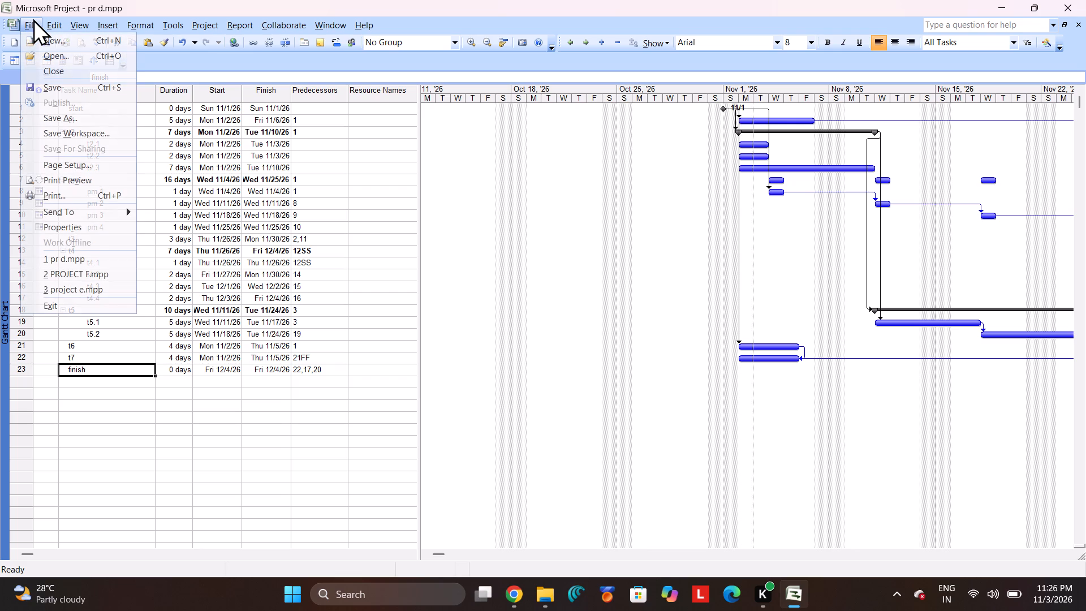
pyautogui.click(59, 40)
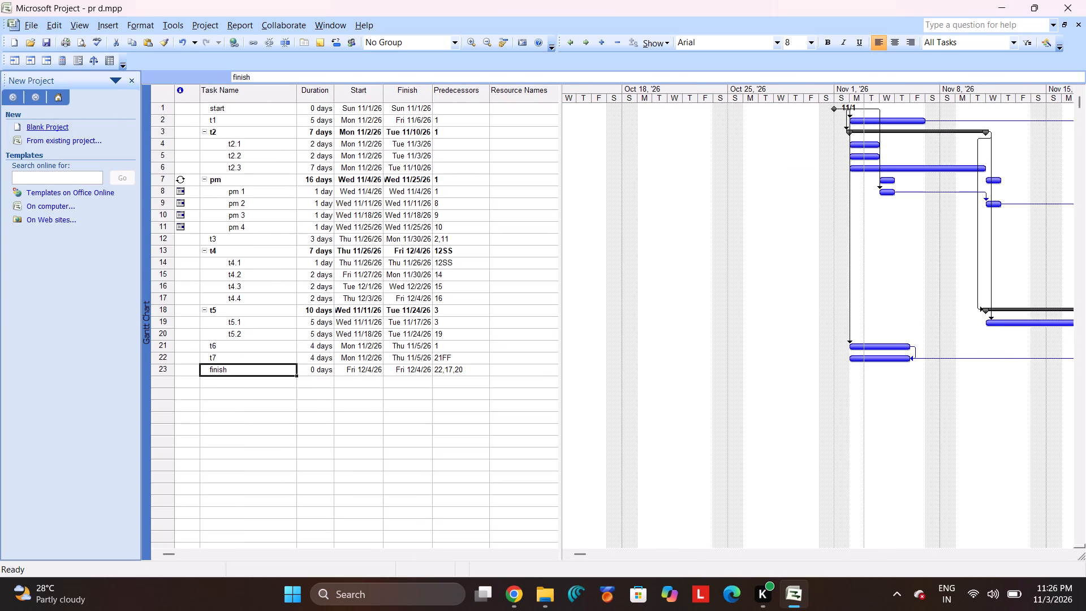
pyautogui.click(54, 125)
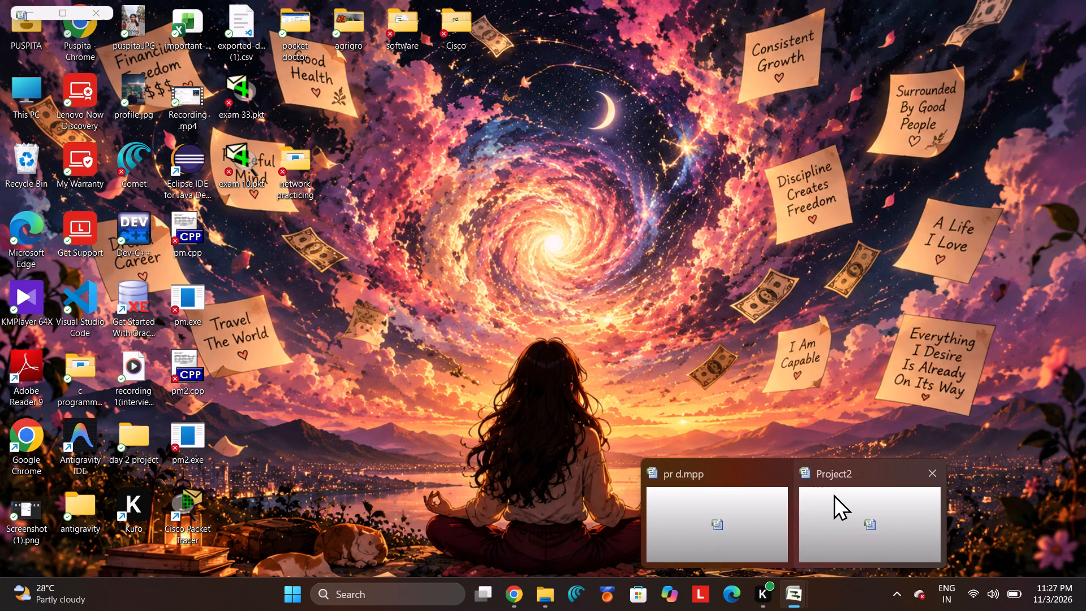
pyautogui.click(833, 494)
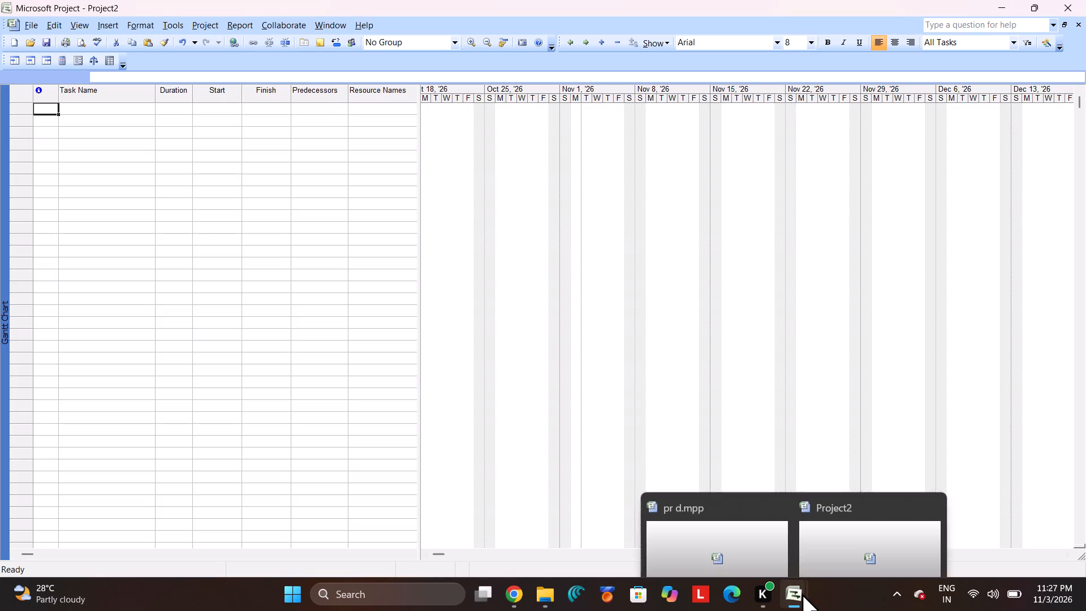
# Close the pr d.mpp project window, saving its changes.
pyautogui.click(778, 474)
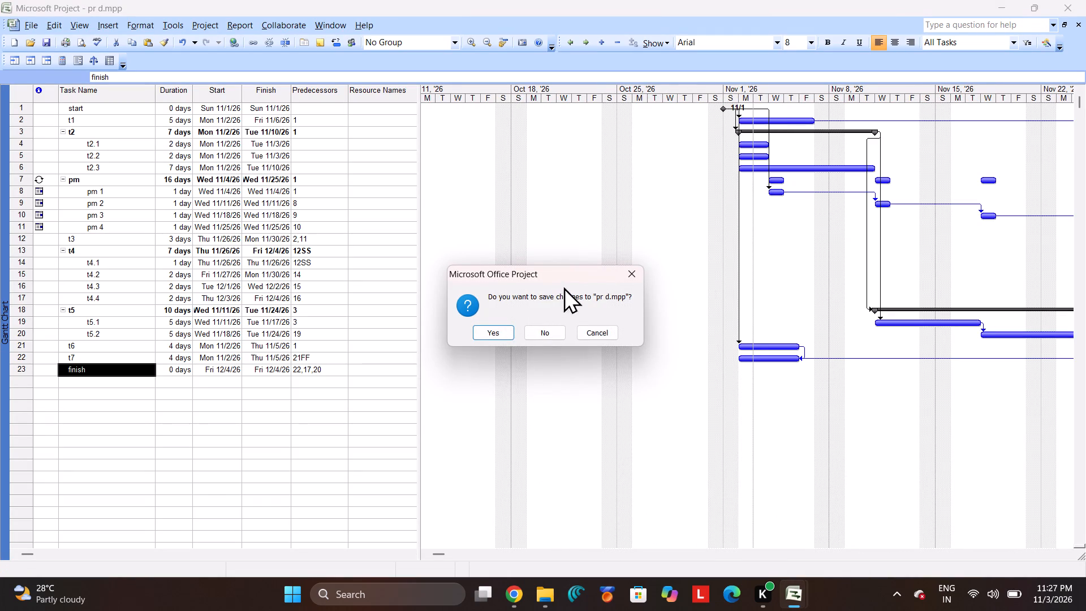
pyautogui.click(505, 337)
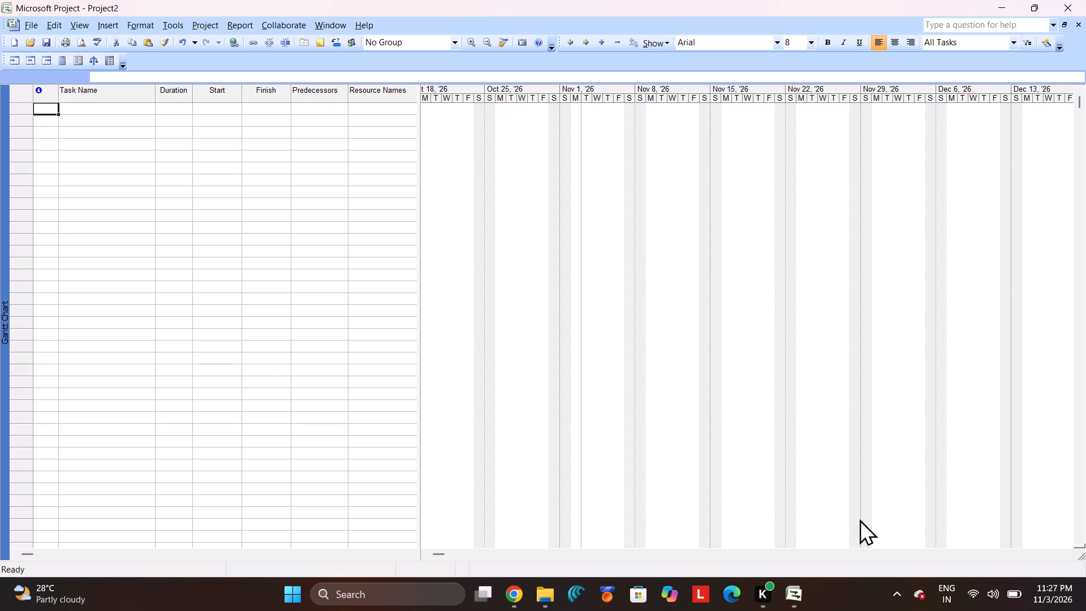